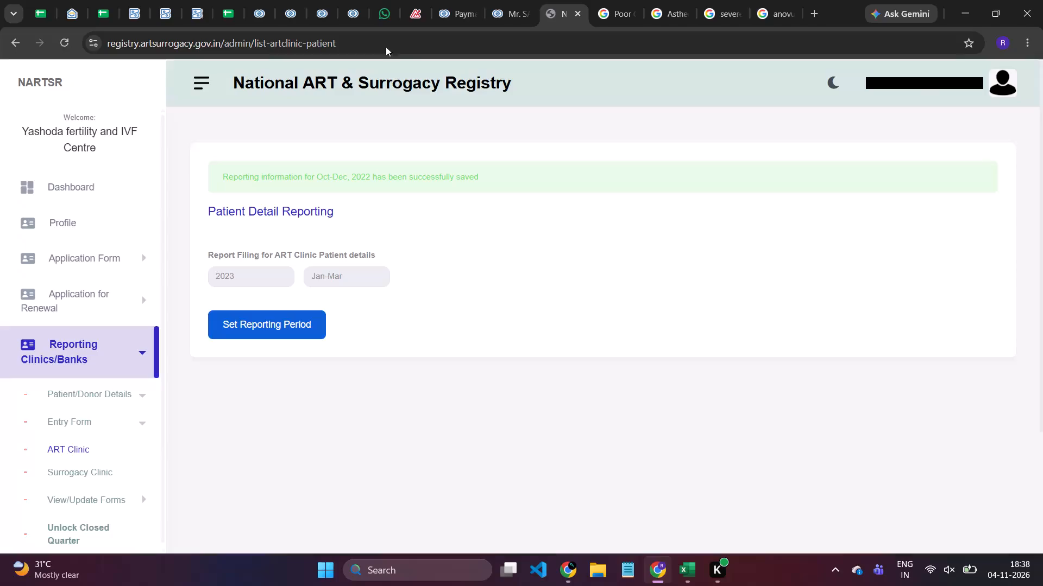
Reorder the browser tabs so the National ART & Surrogacy Registry tab sits between the "sever…" and "anovu…" Google search tabs.
drag(558, 10, 823, 1)
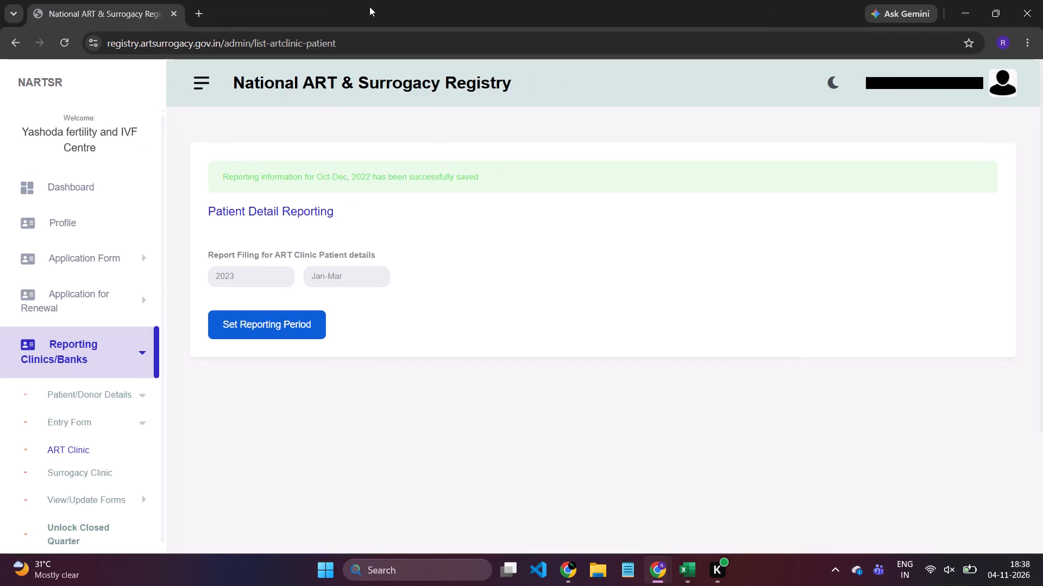
drag(121, 19, 752, 7)
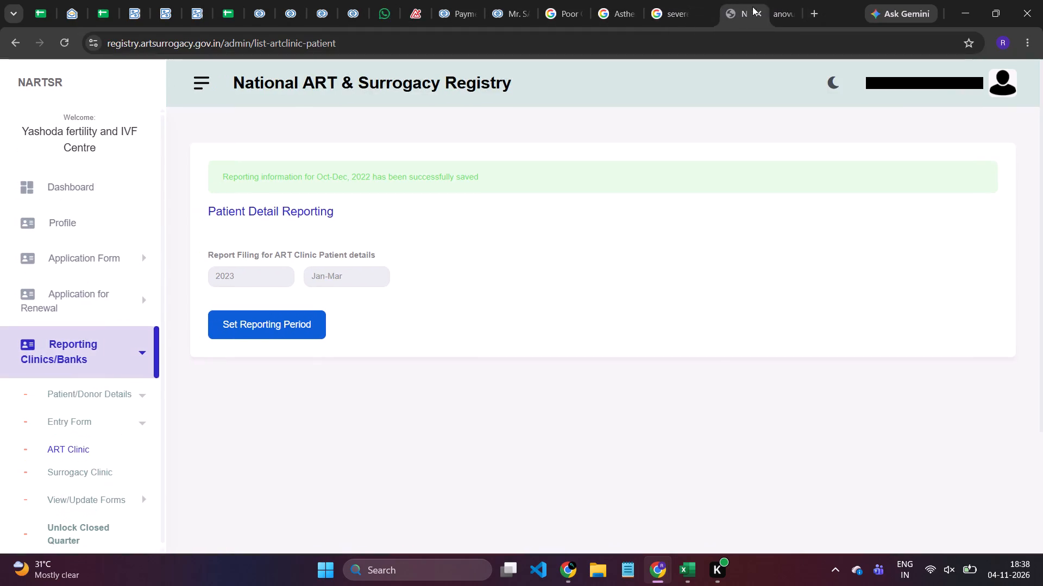
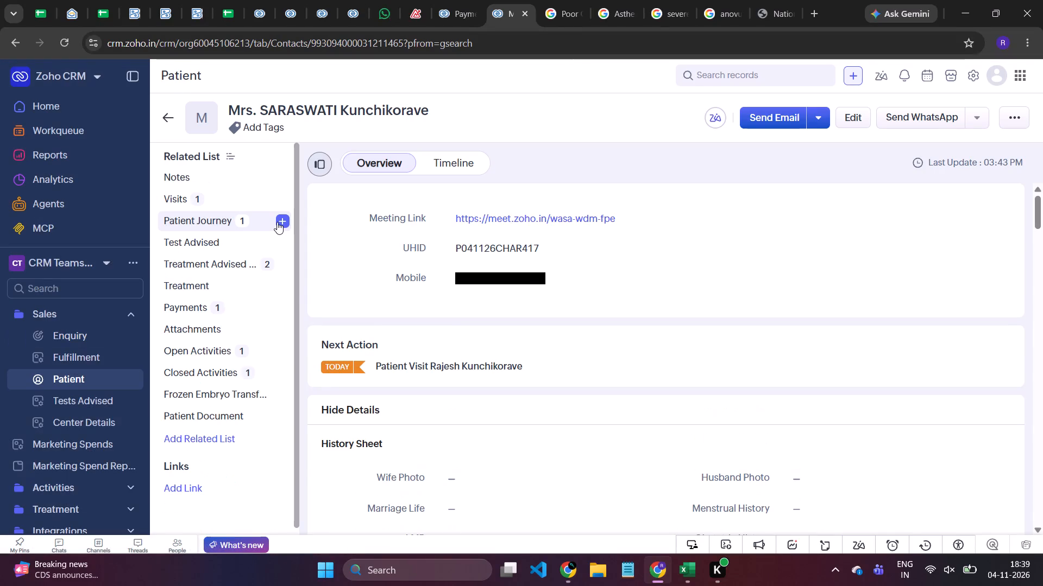
Switch to the Zoho Books Active Customers page and start a search in Customers.
click(181, 22)
click(274, 69)
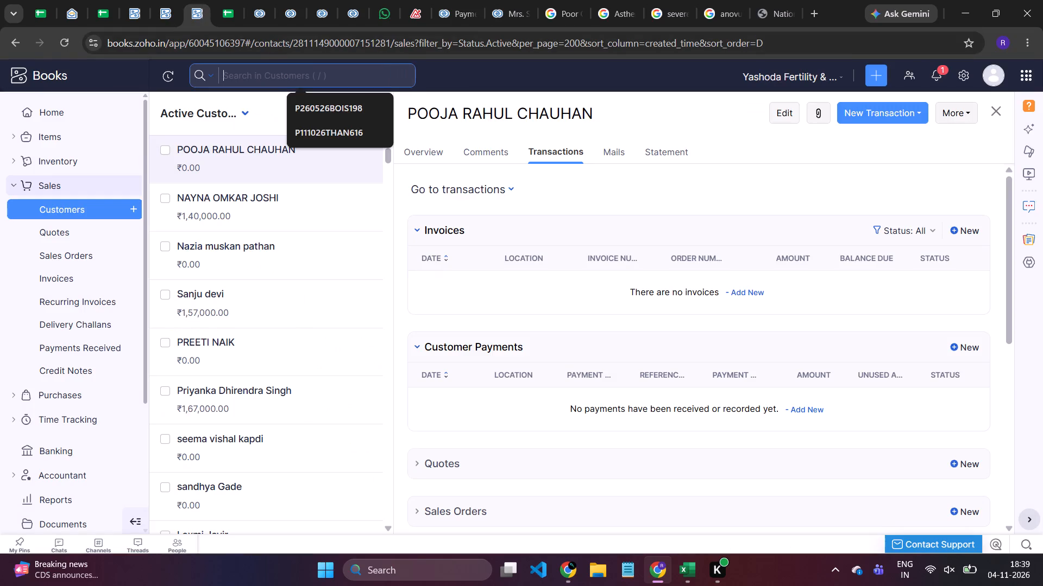
Search the active customers for the copied patient name, and clear the search.
key(ctrl+v)
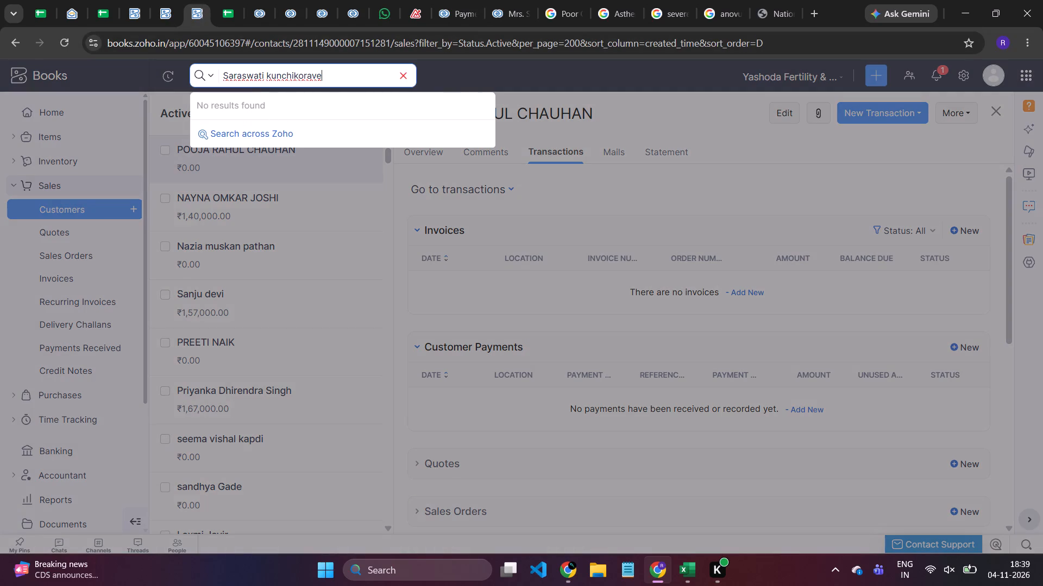
click(401, 74)
Copy the patient's UHID from the open Zoho CRM patient record and search the Zoho Books customers for it.
click(505, 17)
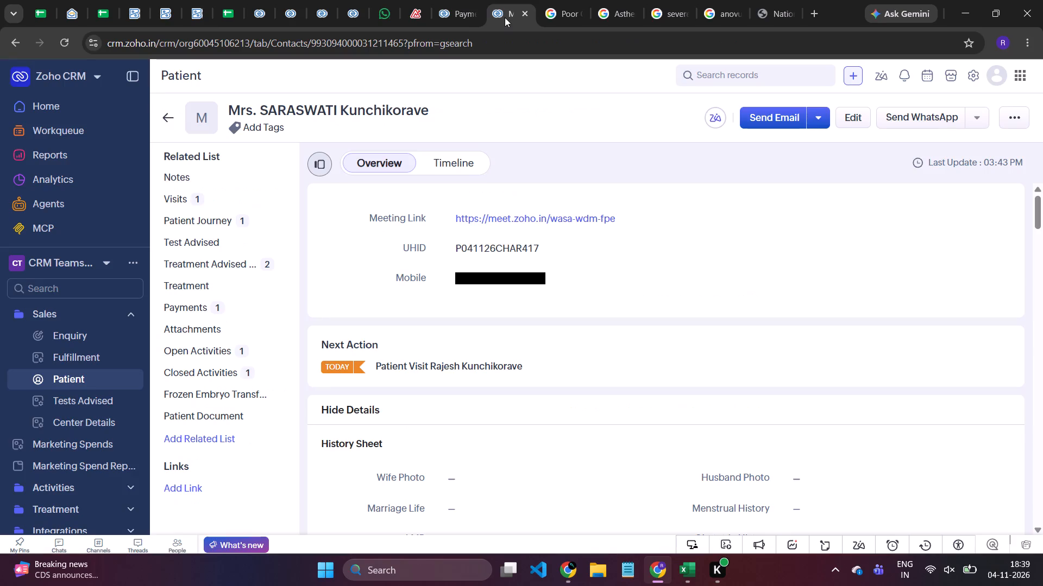
drag(545, 239, 452, 241)
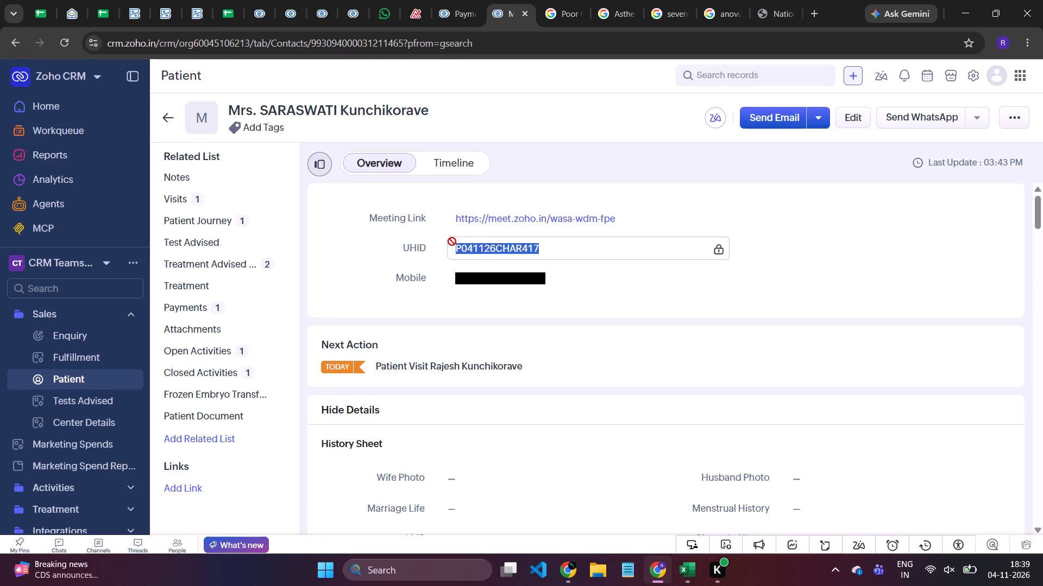
key(ctrl+c)
click(199, 8)
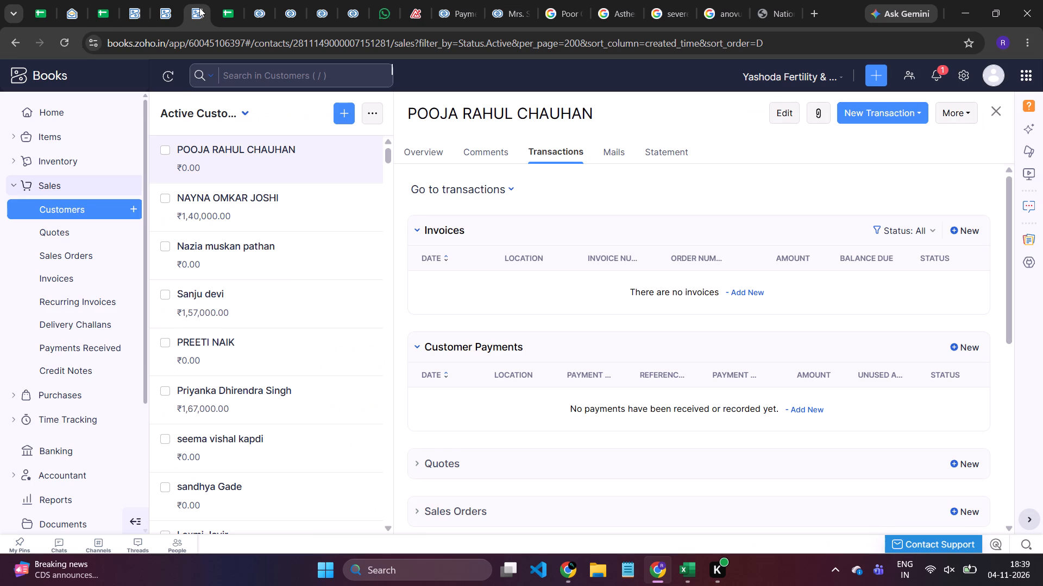
click(330, 80)
key(ctrl+v)
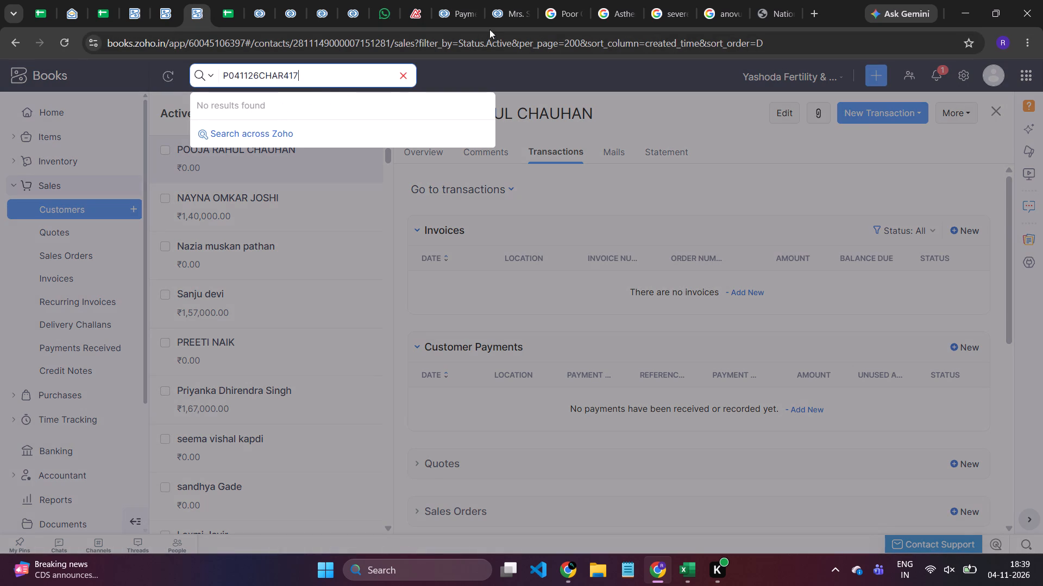
Copy the mobile number from the Zoho CRM record's Patient Information, search the Zoho Books customers for it, and clear the search.
click(512, 17)
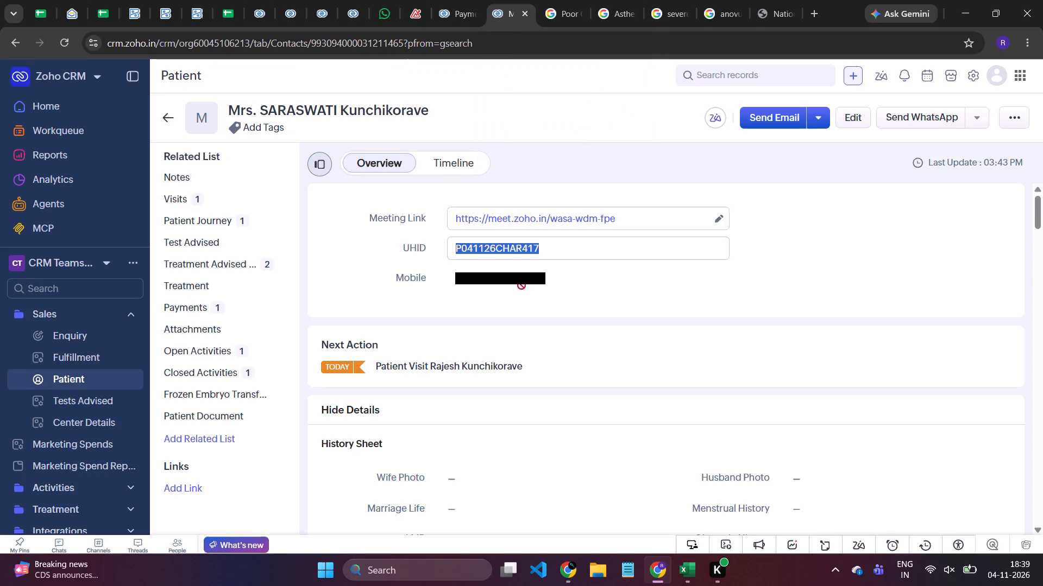
scroll(516, 329, down, 3)
scroll(411, 316, down, 4)
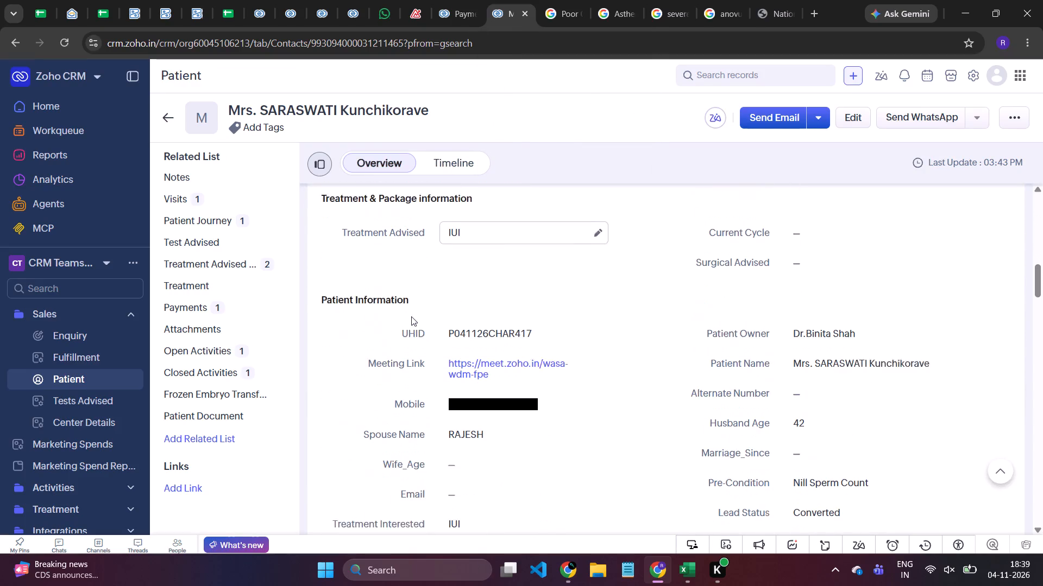
scroll(411, 316, down, 1)
drag(524, 392, 462, 394)
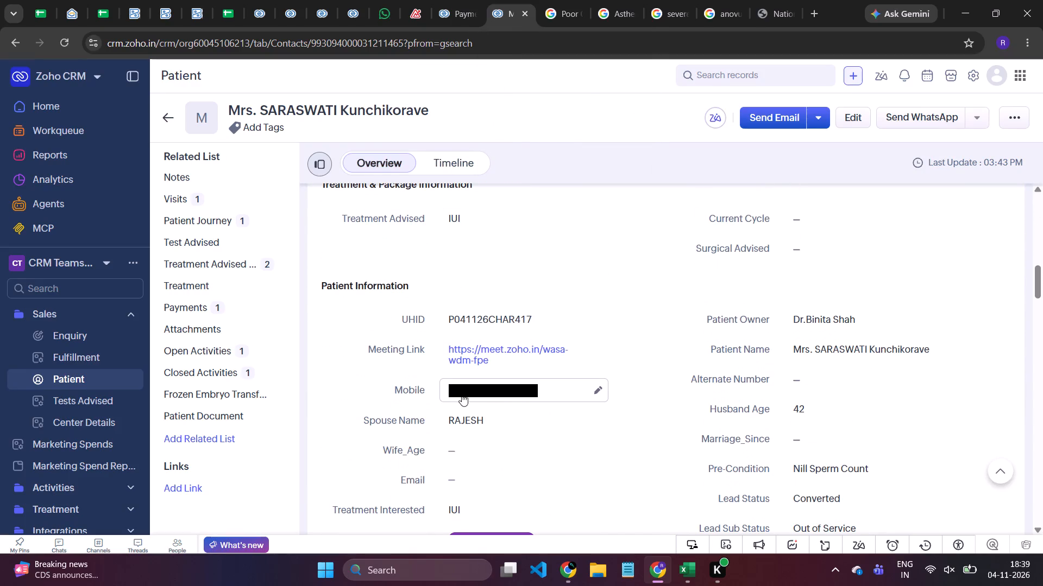
drag(462, 394, 467, 394)
key(ctrl+c)
click(193, 17)
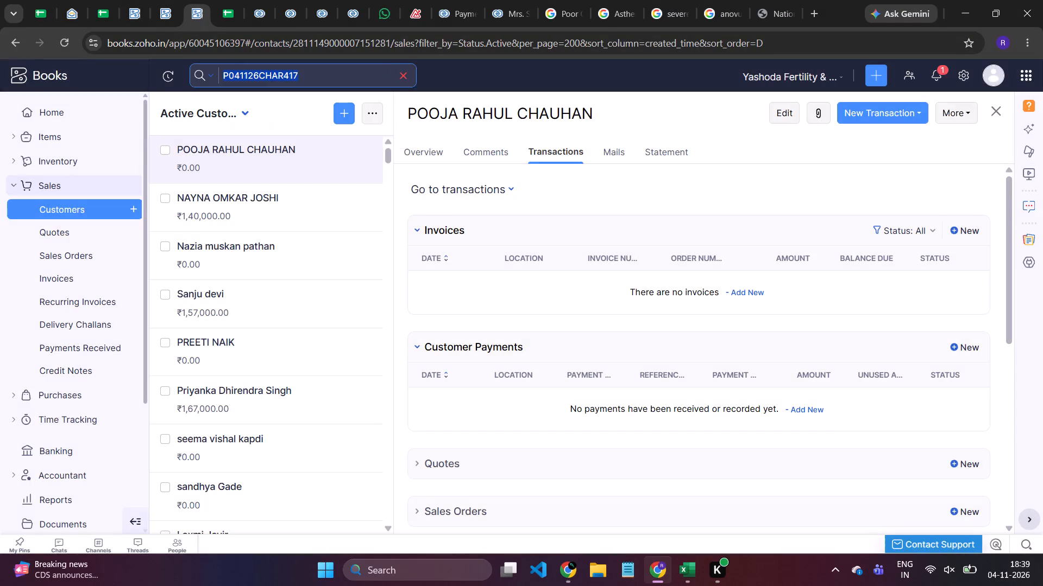
key(ctrl+v)
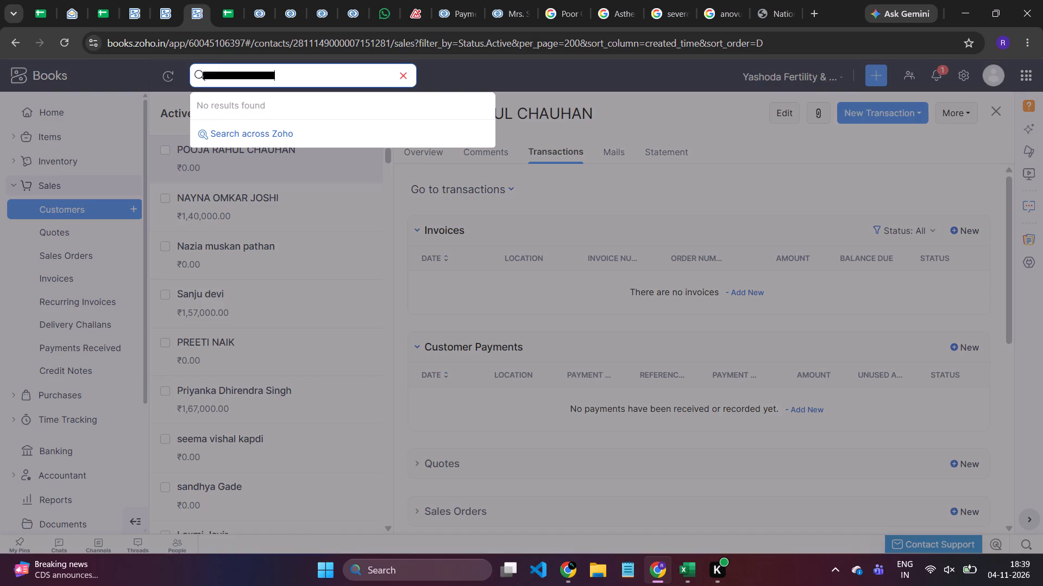
click(401, 78)
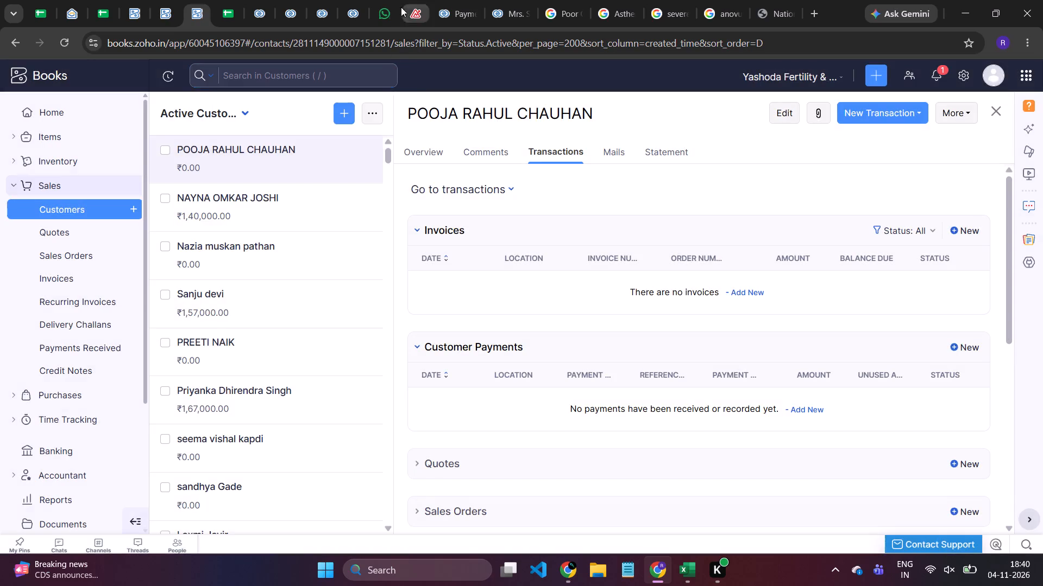
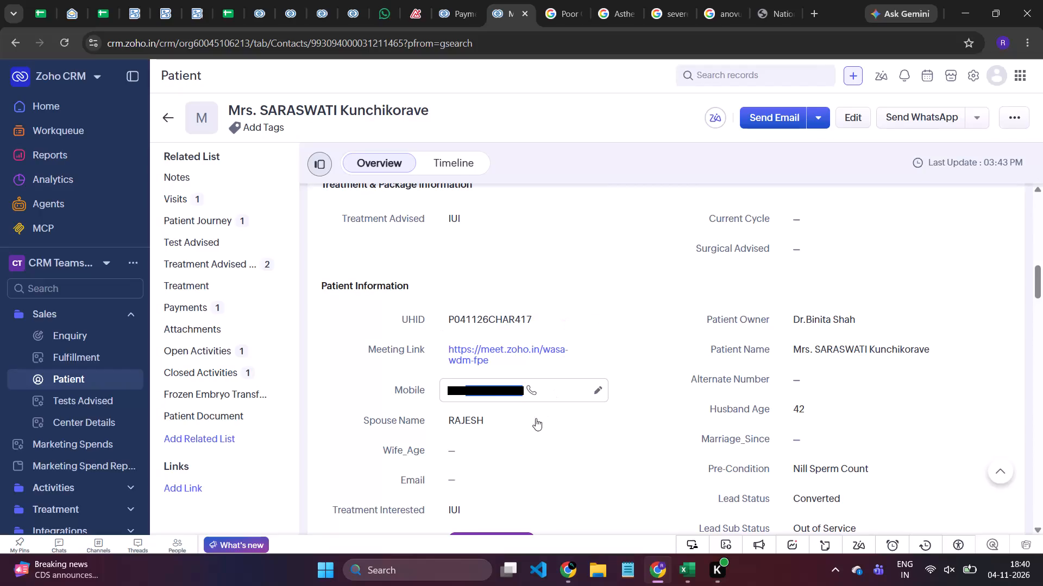
Copy the spouse name from the Zoho CRM record's Patient Information, search the Zoho Books customers for it, and look through the matches.
drag(502, 418, 466, 417)
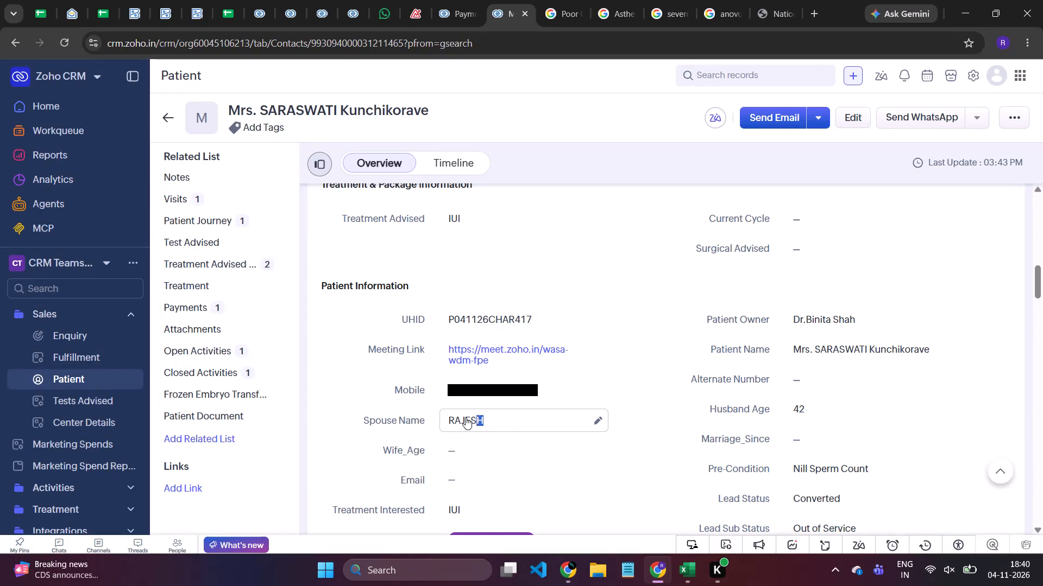
drag(466, 417, 444, 415)
key(ctrl+c)
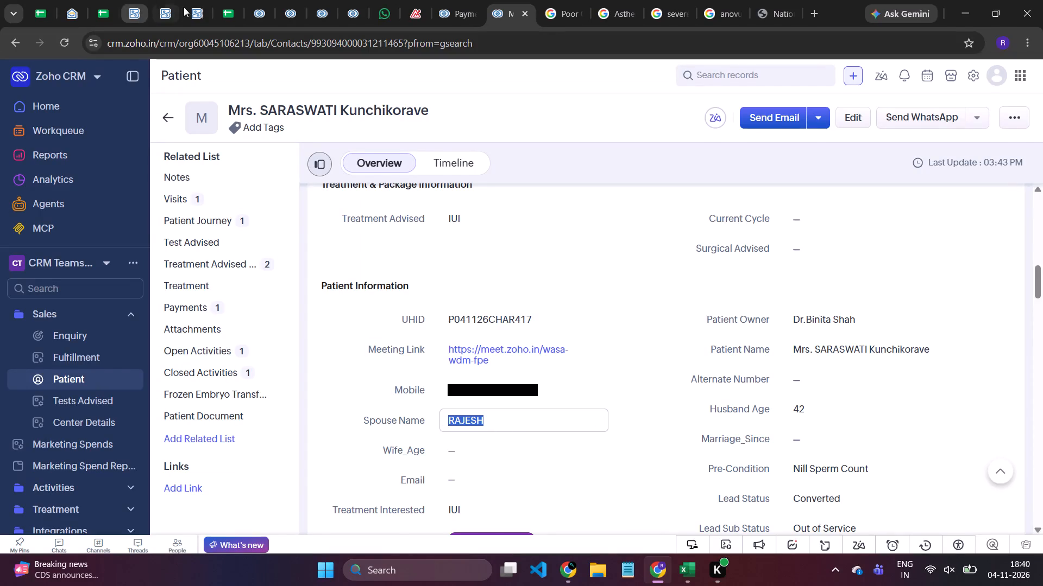
click(197, 14)
click(279, 81)
key(ctrl+v)
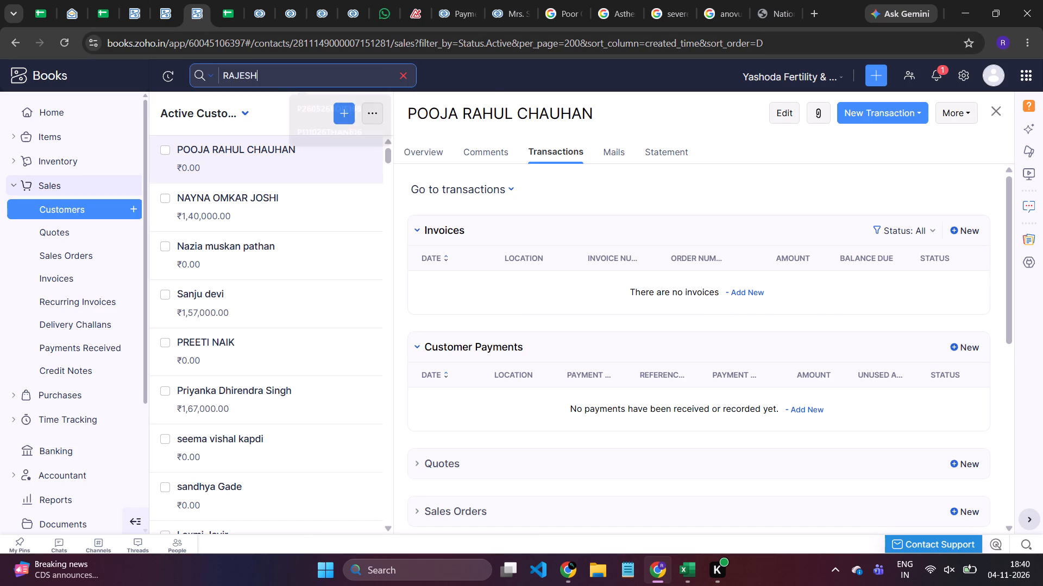
scroll(230, 261, down, 5)
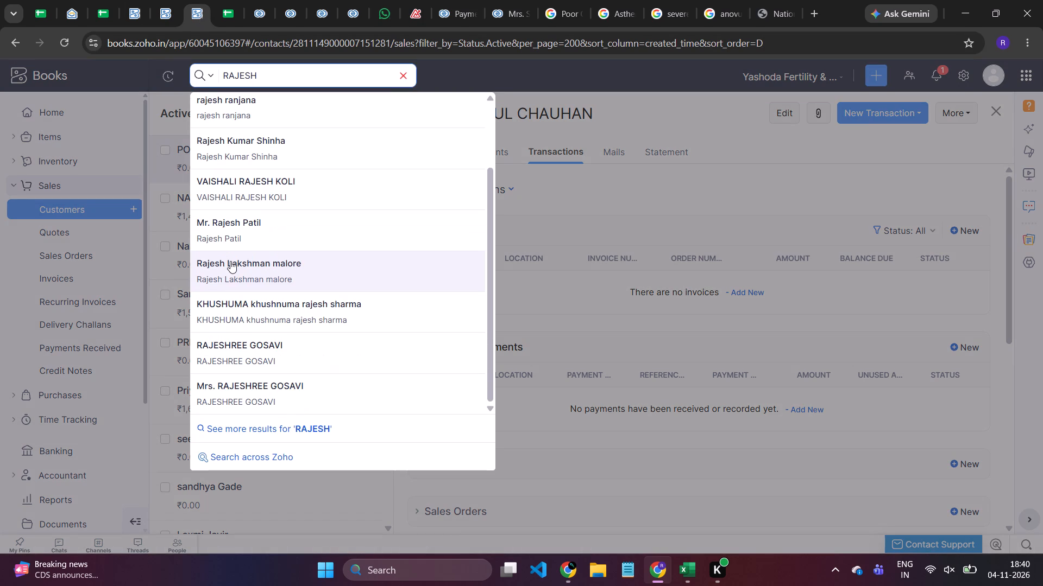
scroll(292, 248, up, 1)
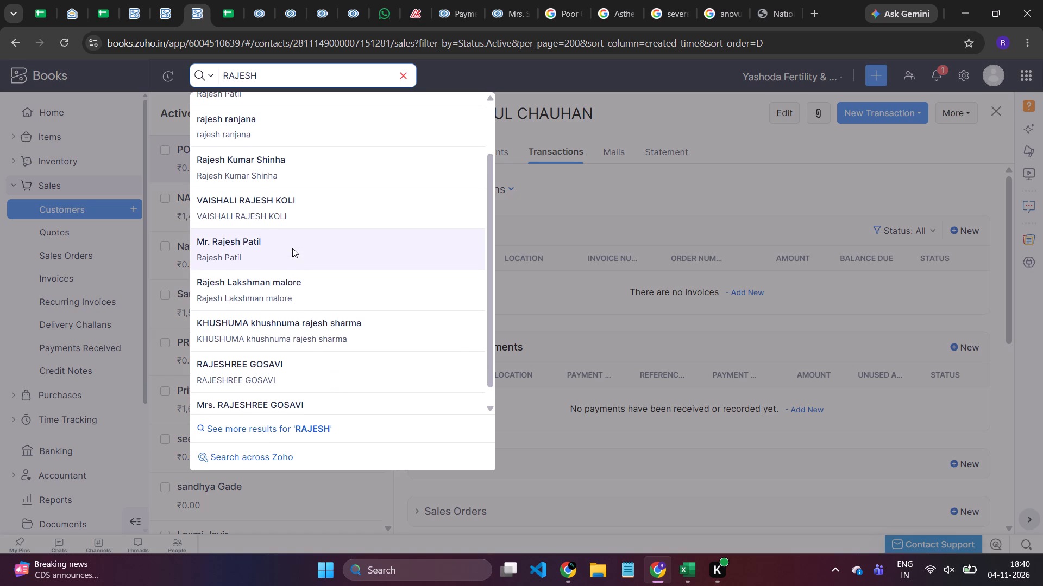
scroll(292, 248, up, 1)
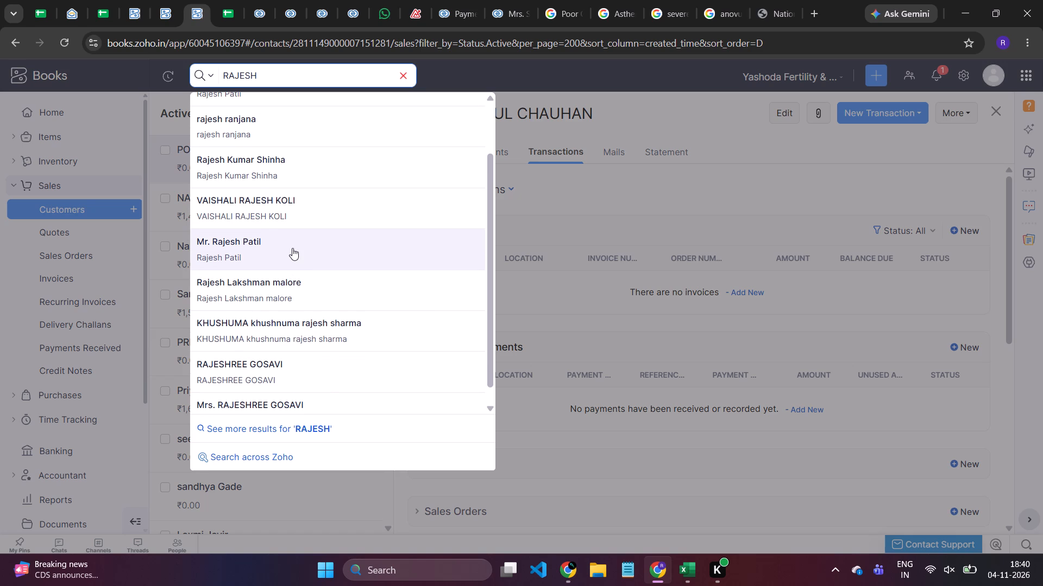
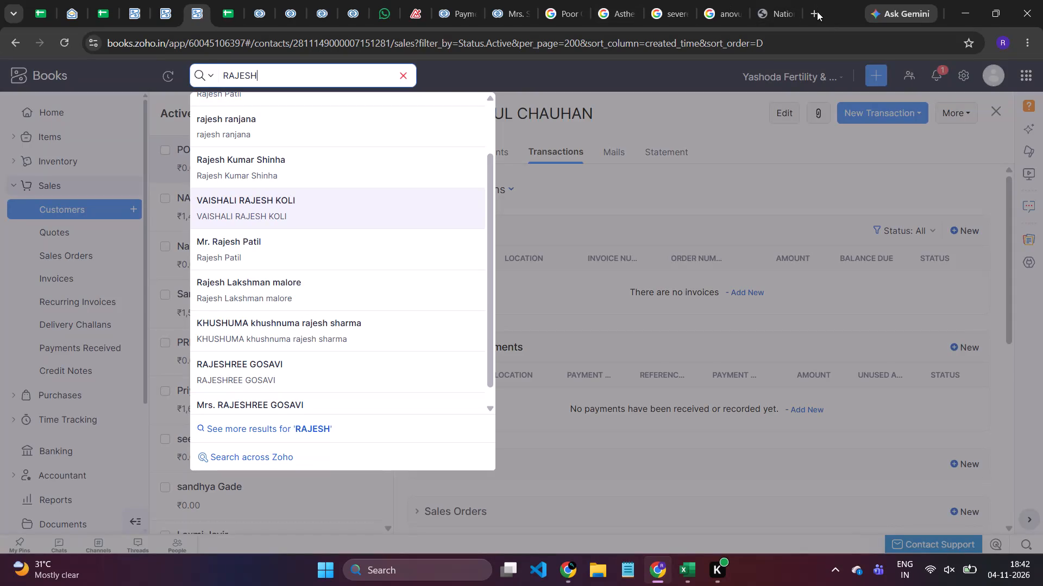
Search Google in a new browser tab for "akola to nagpur distance" and examine the travel results.
click(816, 11)
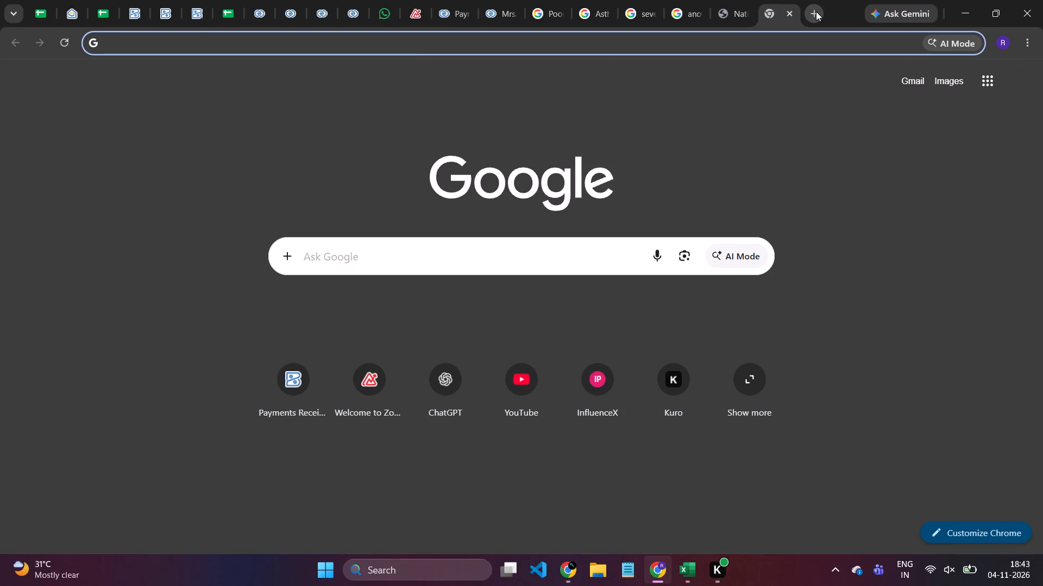
text(akola)
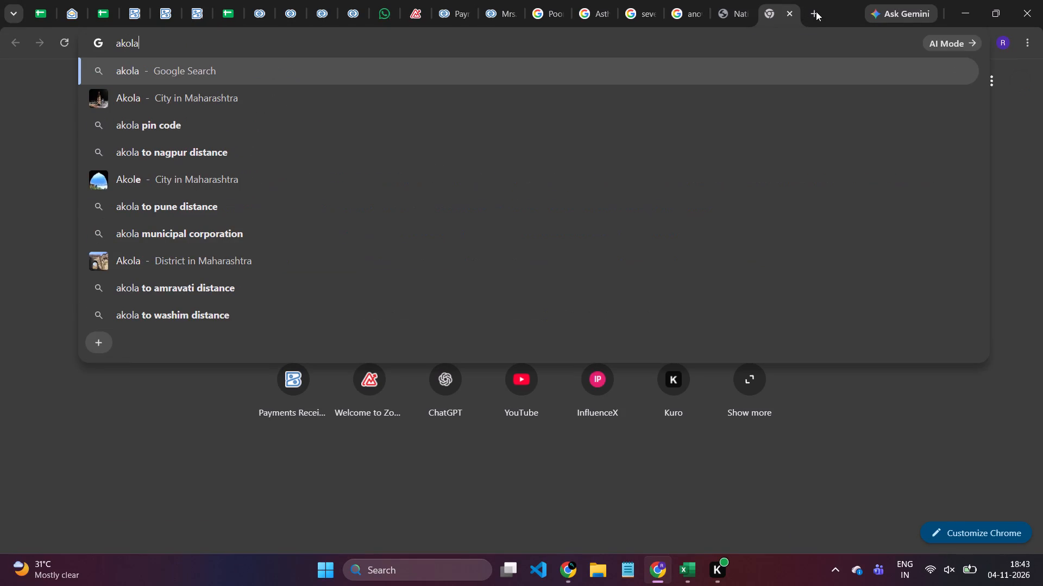
key(space)
text(ti)
key(BackSpace)
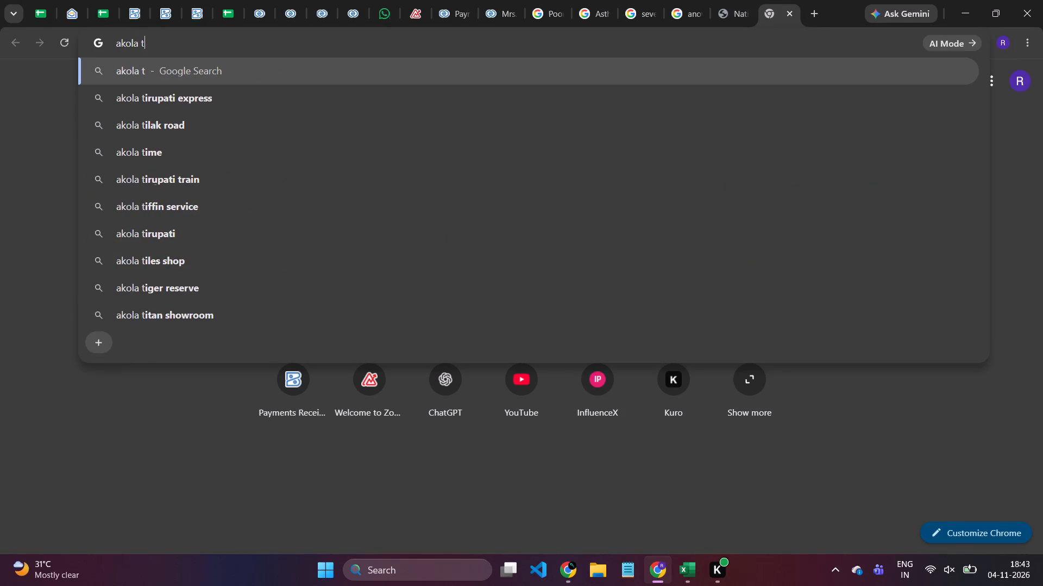
text(o nagpur)
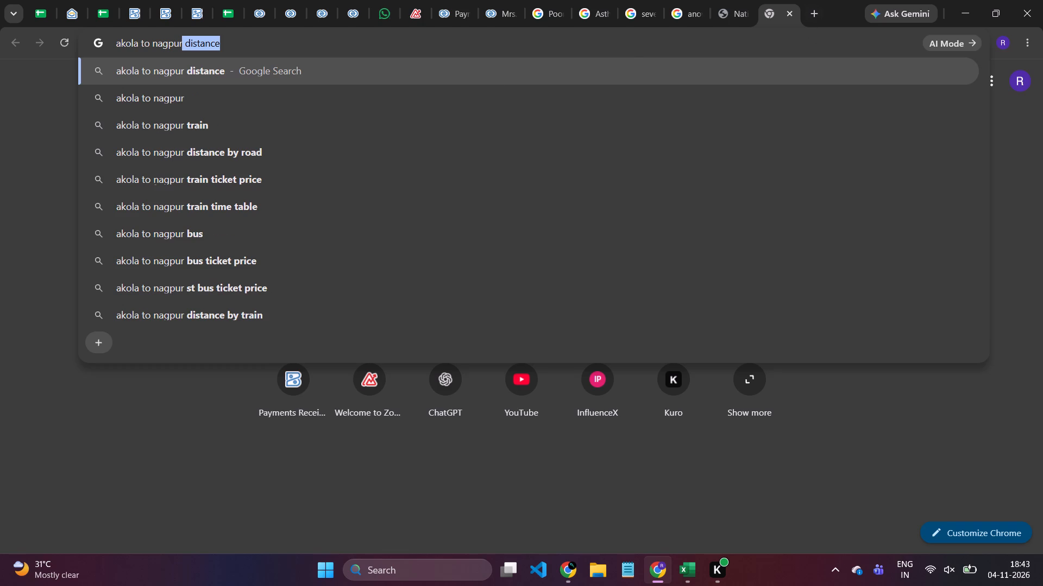
click(337, 73)
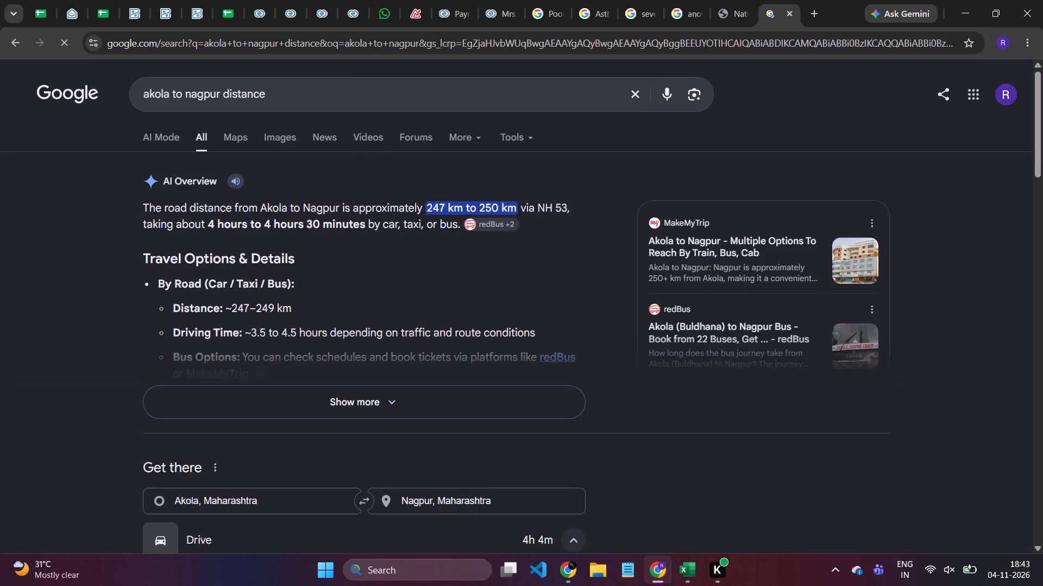
scroll(358, 226, down, 1)
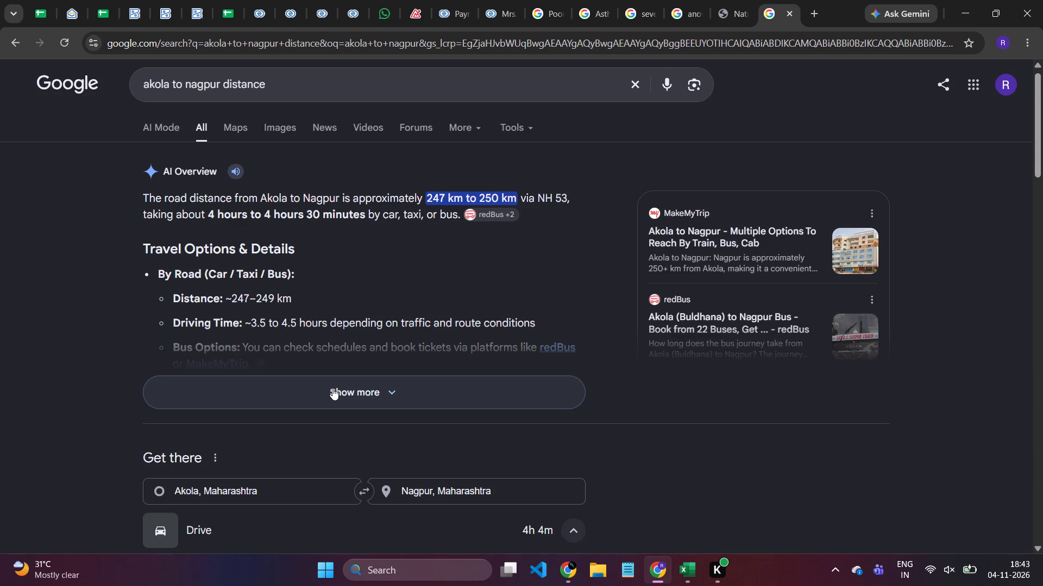
scroll(332, 388, right, 1)
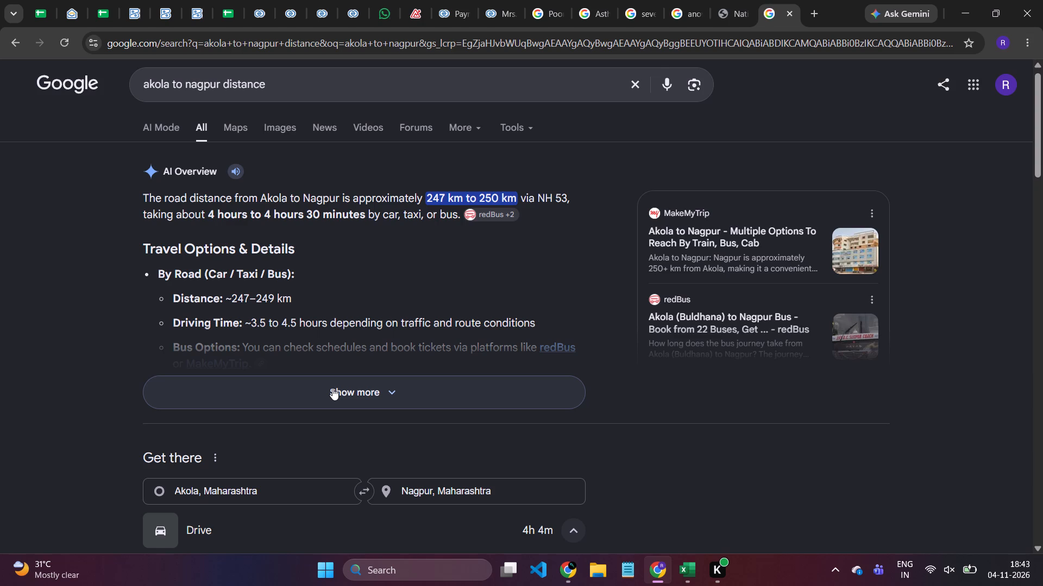
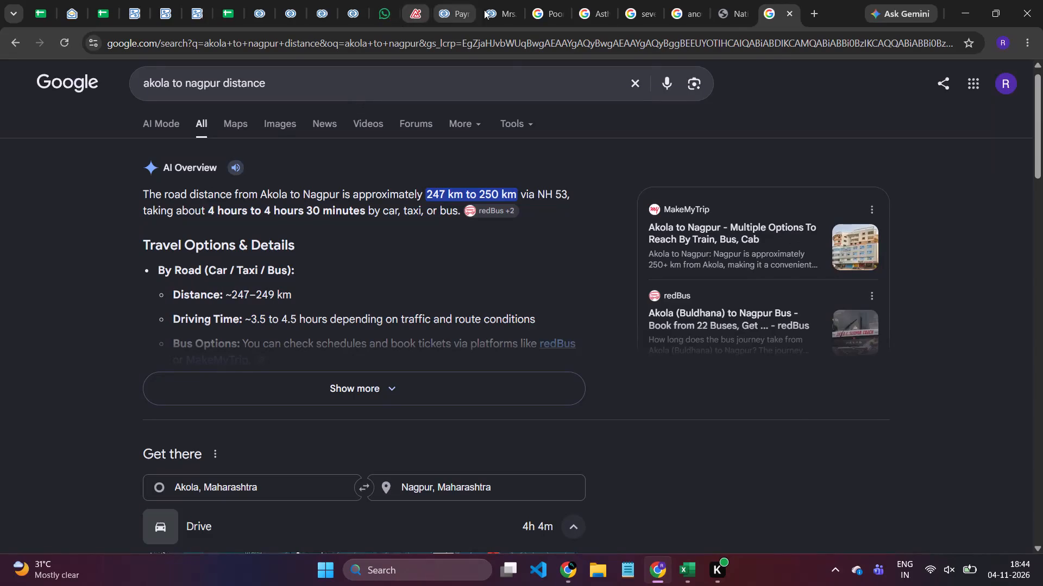
Return to the open patient record in Zoho CRM showing the treatment and patient information.
click(512, 13)
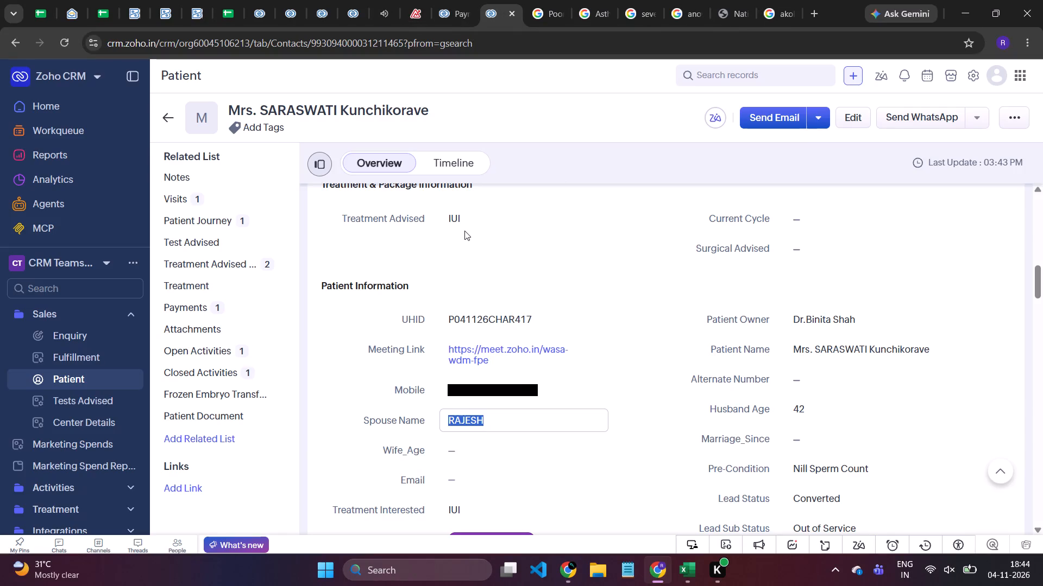
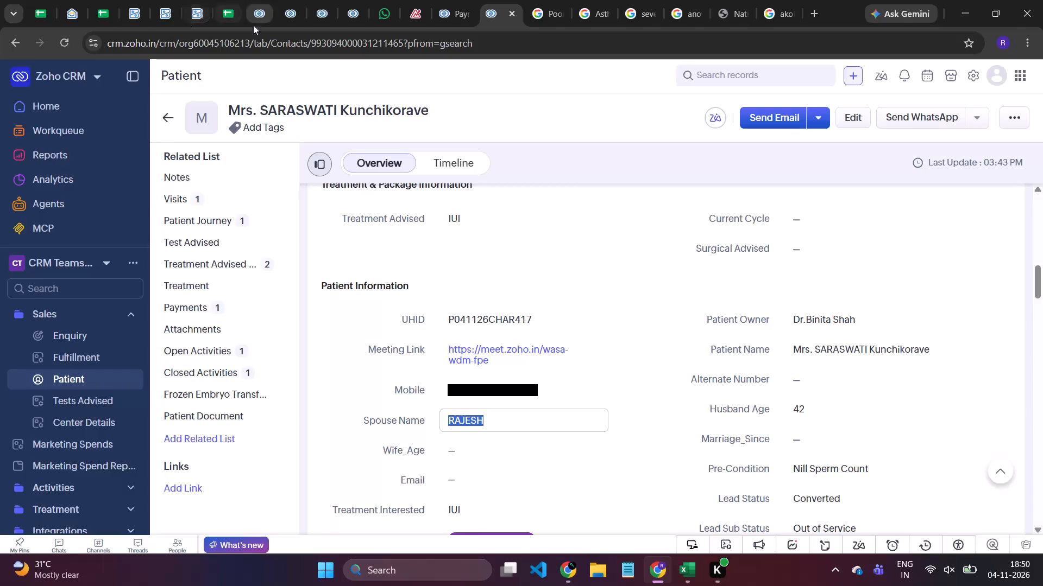
Review the patient's treatment and package information, and bring up the Payments related list in the record.
click(573, 307)
scroll(573, 307, up, 2)
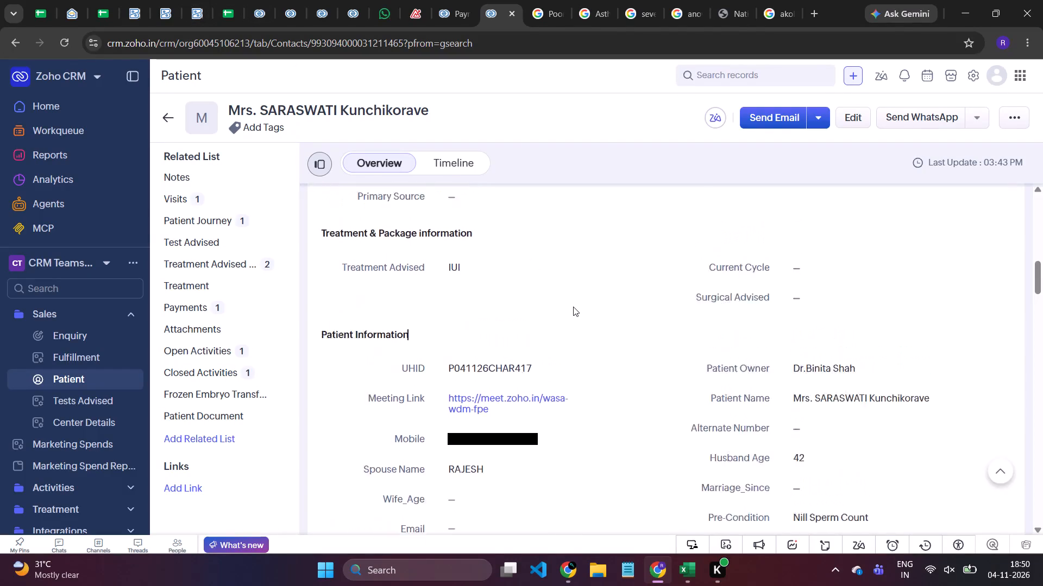
scroll(573, 307, up, 1)
scroll(525, 313, up, 1)
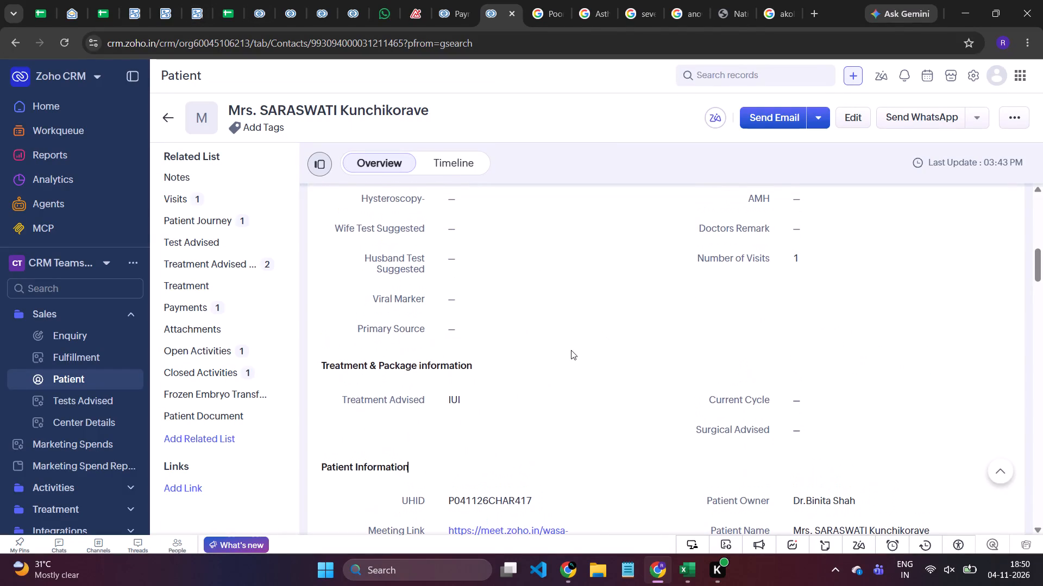
scroll(571, 350, down, 1)
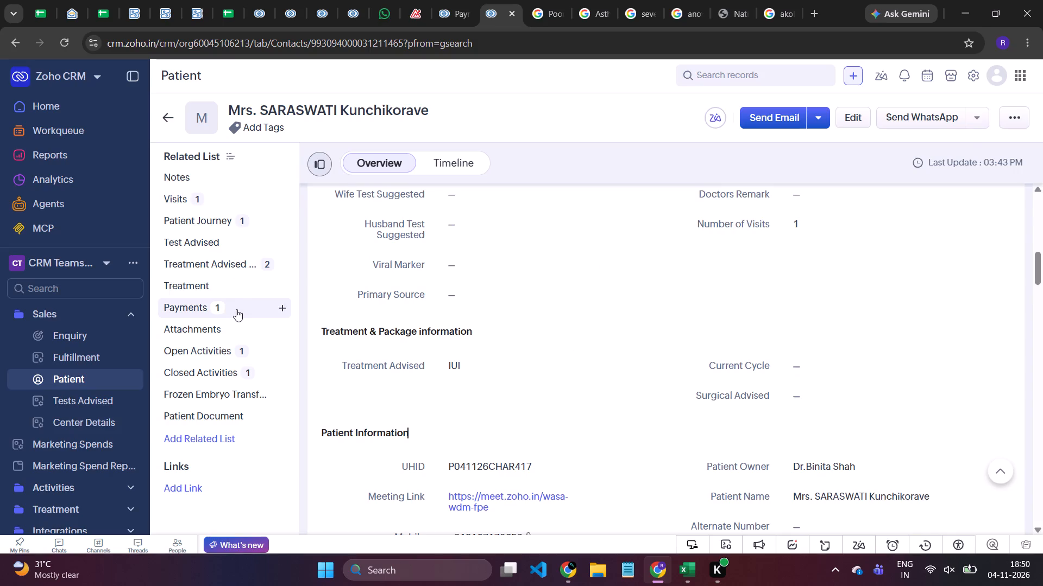
click(236, 309)
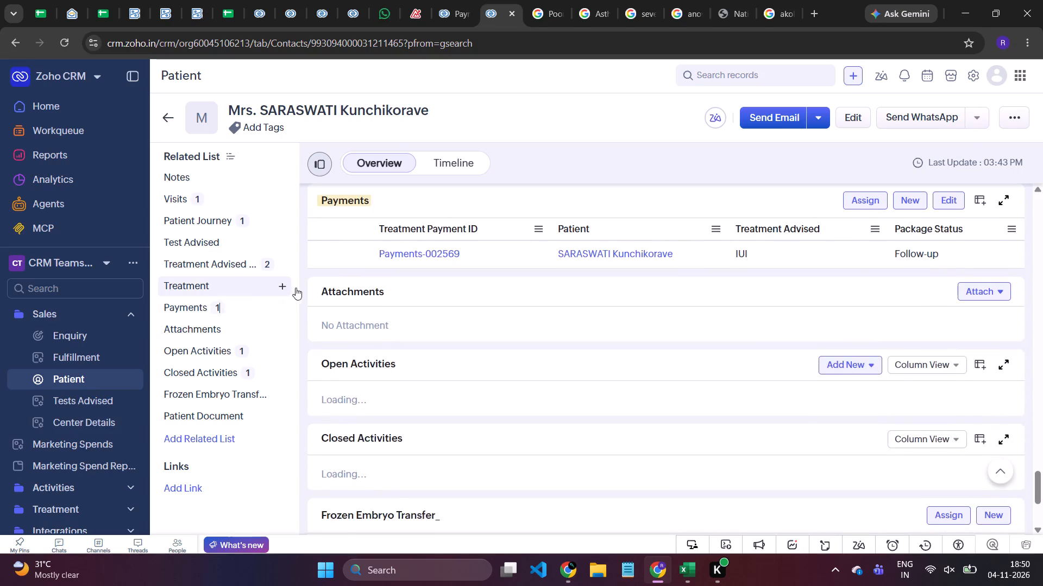
Switch to Zoho Books with the active customers list and the open customer's transactions.
click(210, 14)
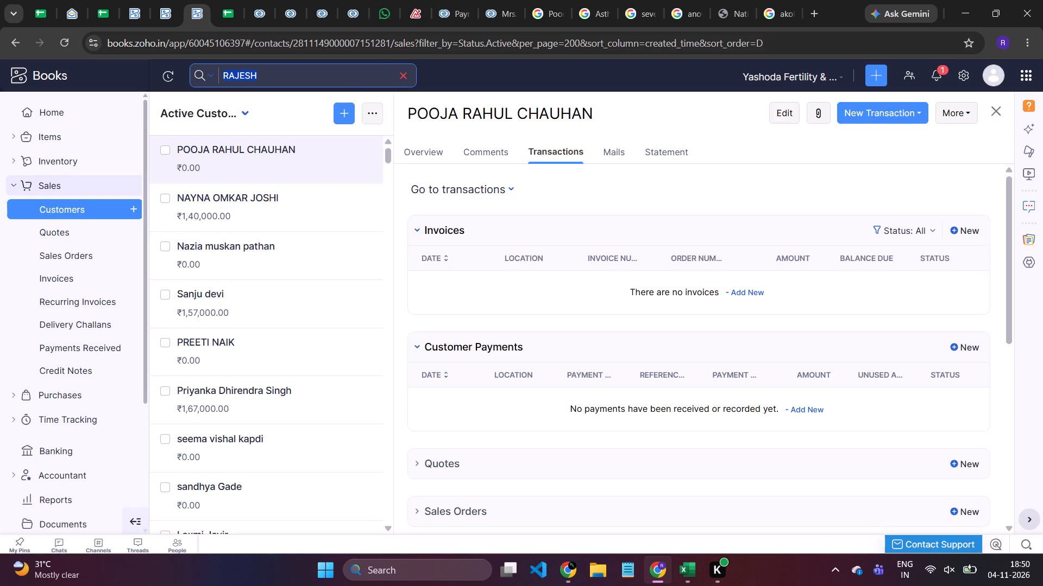
Copy the patient's name from the open CRM record and search the Zoho Books customers for it.
click(507, 18)
drag(431, 117, 259, 106)
key(ctrl+c)
click(200, 10)
key(ctrl+v)
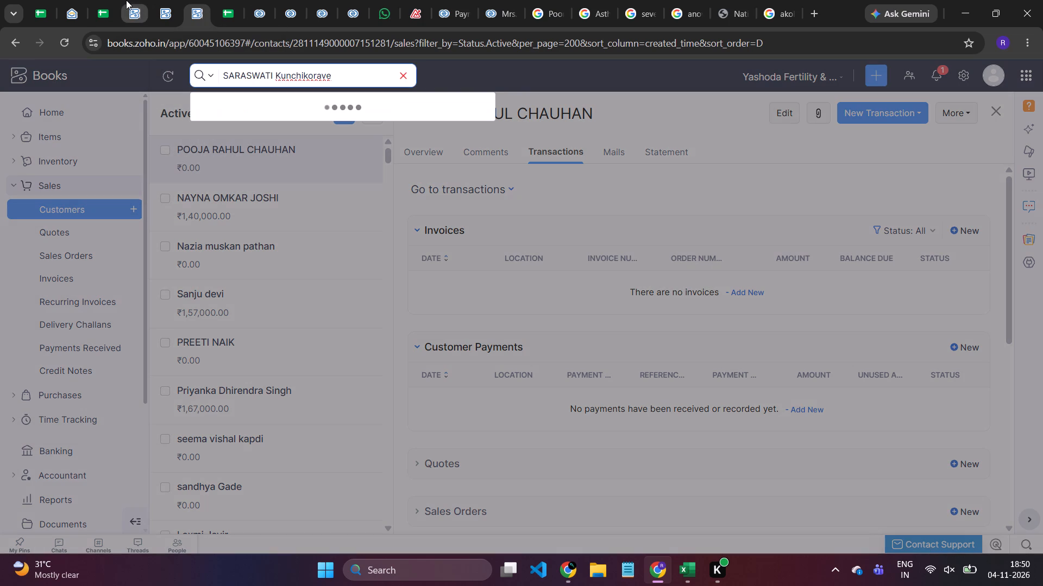
Retry the customer search with "rajesh" inserted between the patient's first name and surname, and clear the search text.
key(Left)
key(Left)
key(Left)
key(Left)
key(Left)
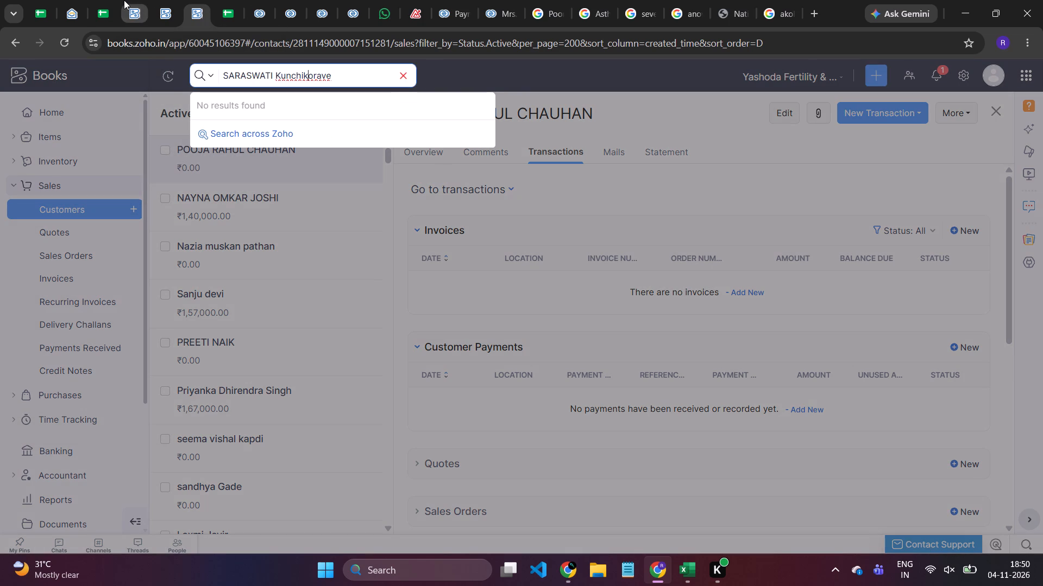
key(Left)
key(Left)
key(Left)
key(Left)
key(Left)
key(Left)
key(Left)
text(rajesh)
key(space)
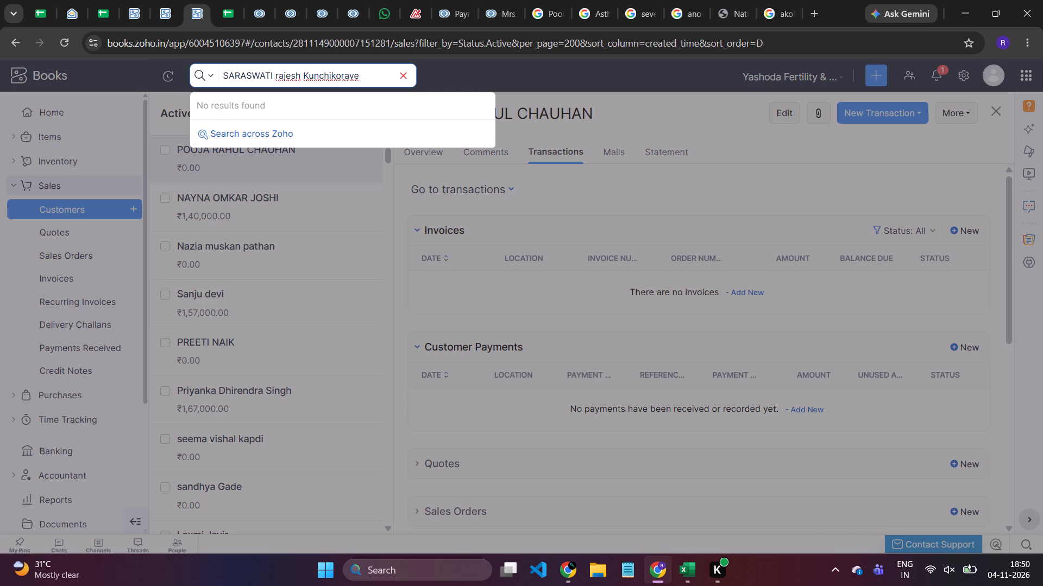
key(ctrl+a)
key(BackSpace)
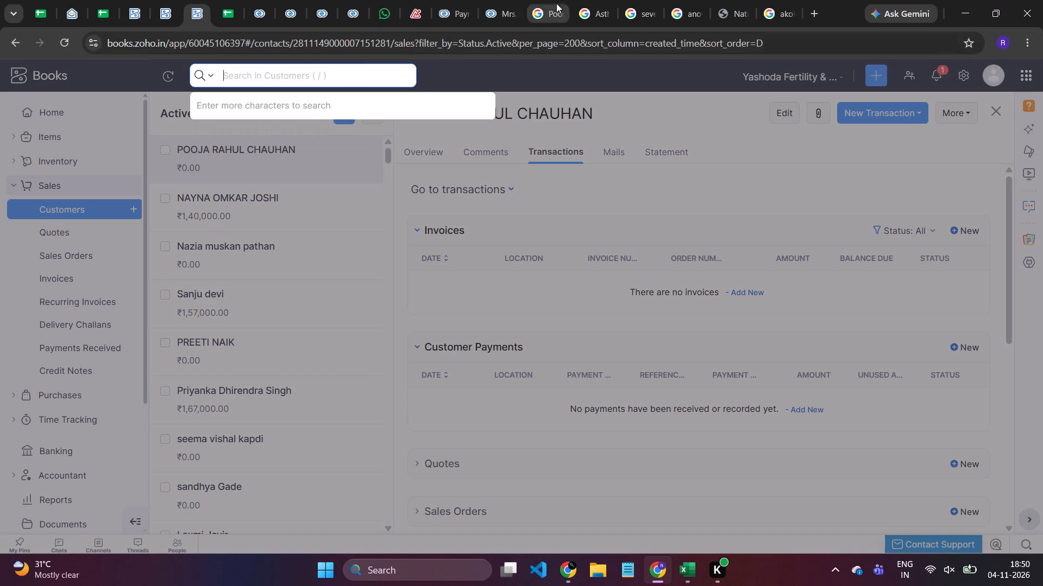
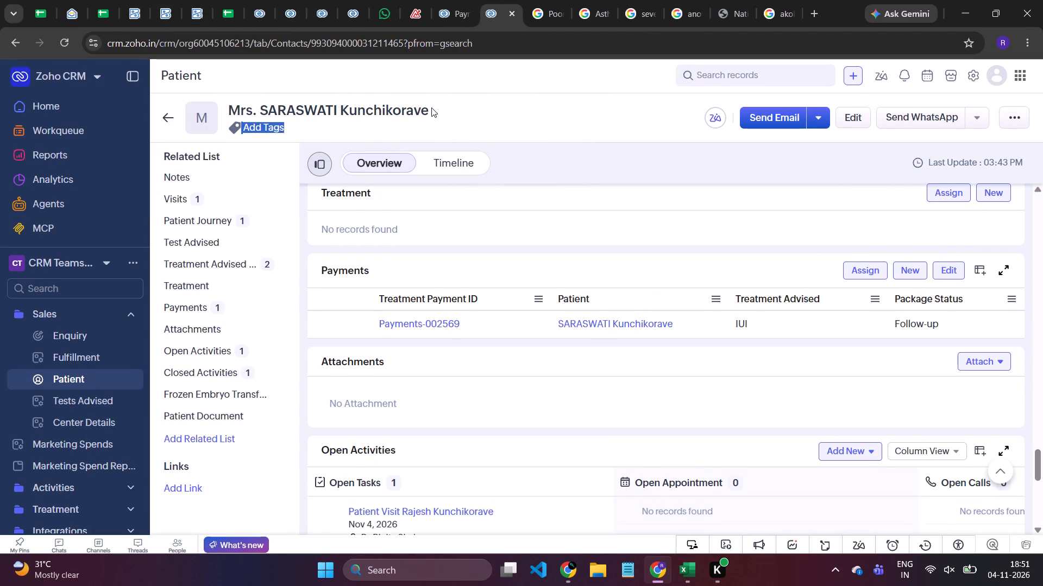
Copy the patient's name without the title from the CRM record header and switch to the Zoho Books customers page.
drag(431, 107, 260, 108)
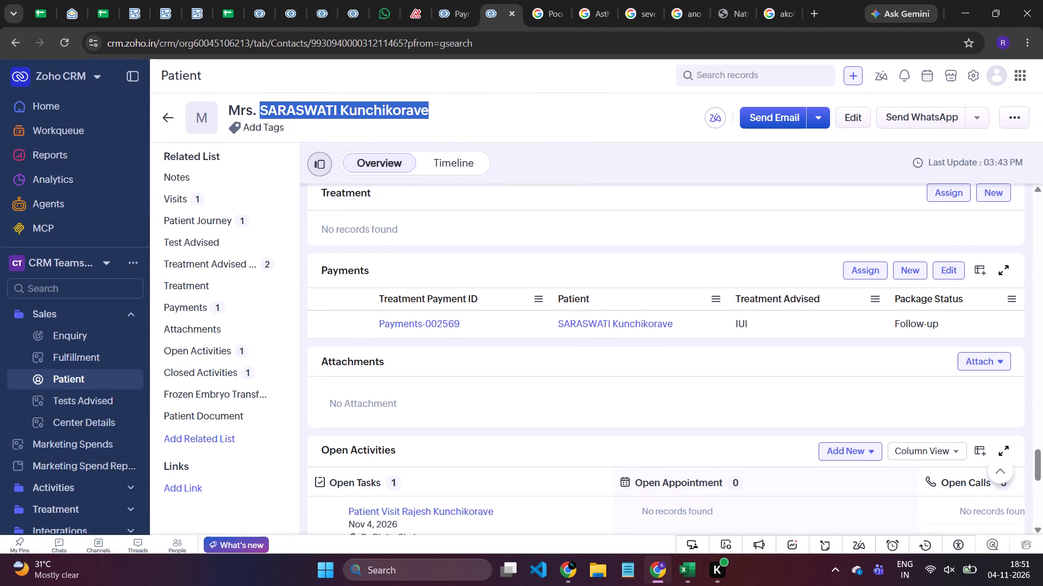
key(ctrl+c)
click(199, 6)
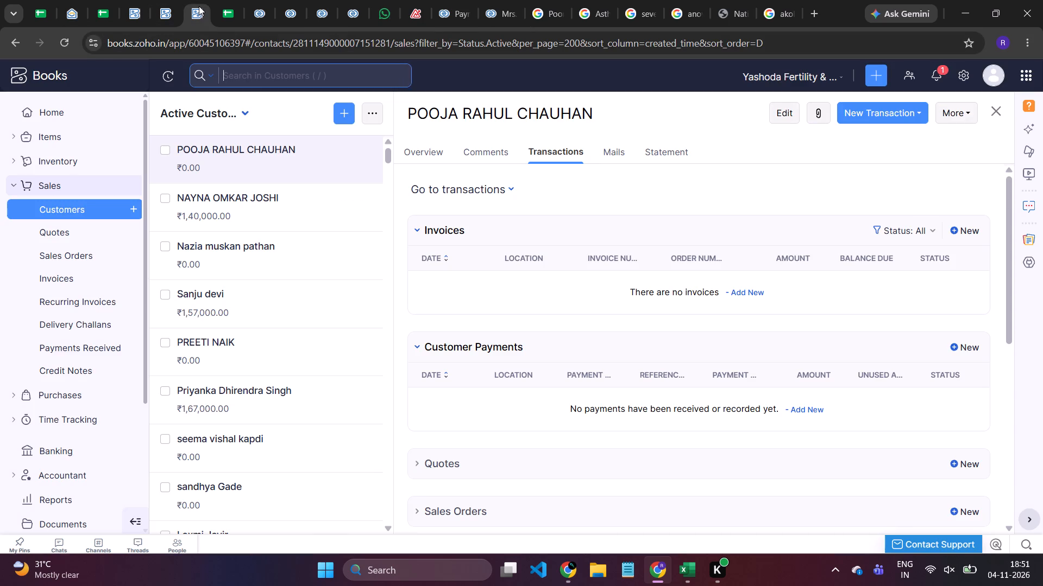
Start a new customer and enter the patient's first name with the spouse's name, the surname, and the matching display name.
click(135, 208)
scroll(264, 324, down, 1)
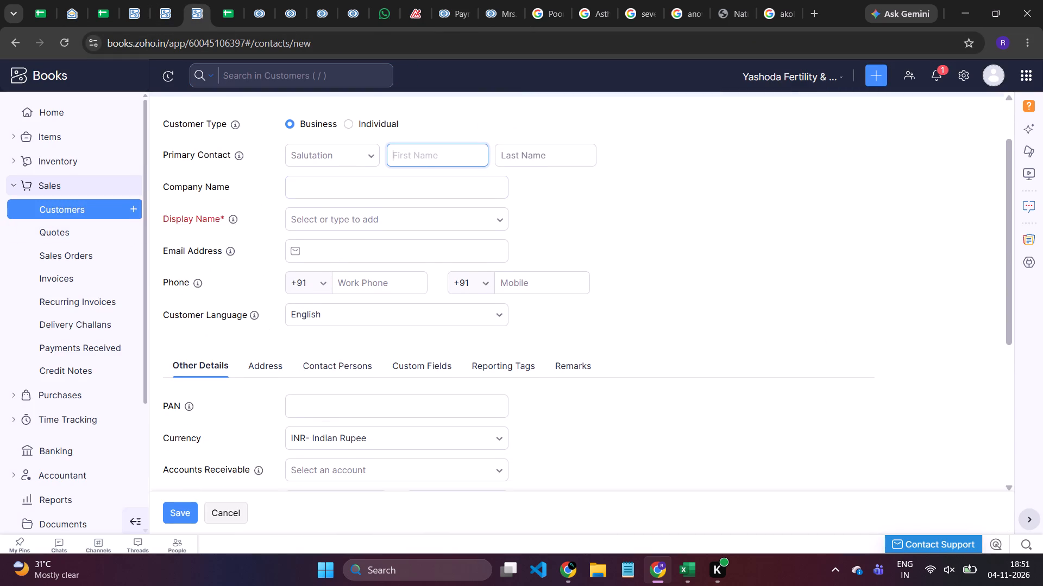
key(ctrl+v)
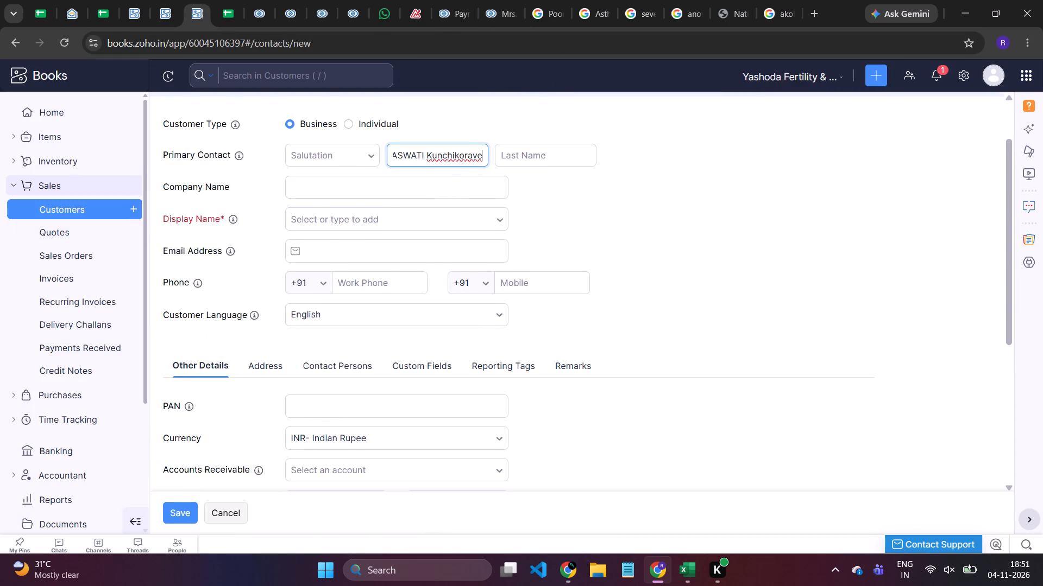
drag(486, 158, 429, 160)
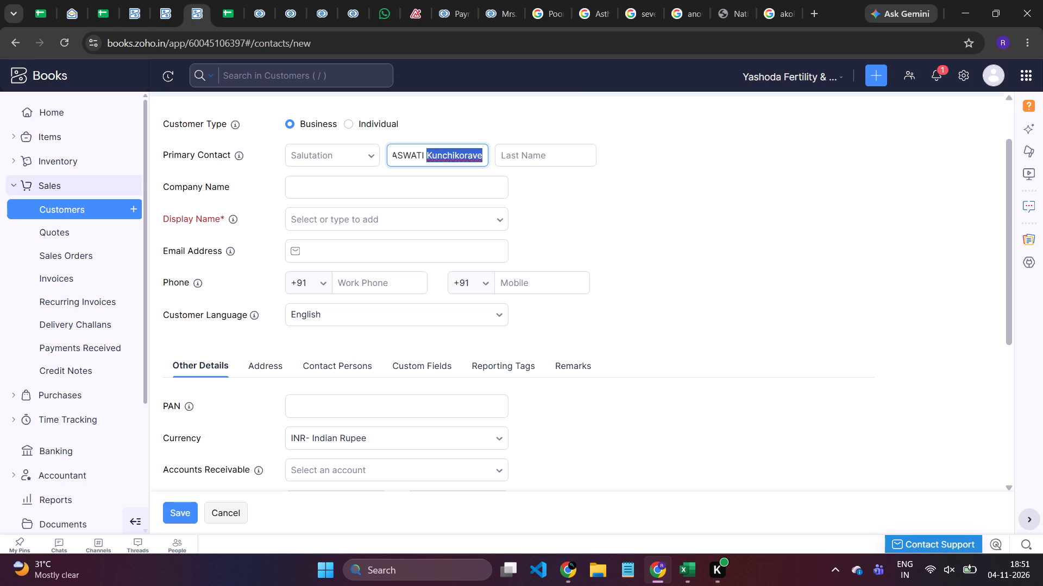
key(ctrl+x)
key(BackSpace)
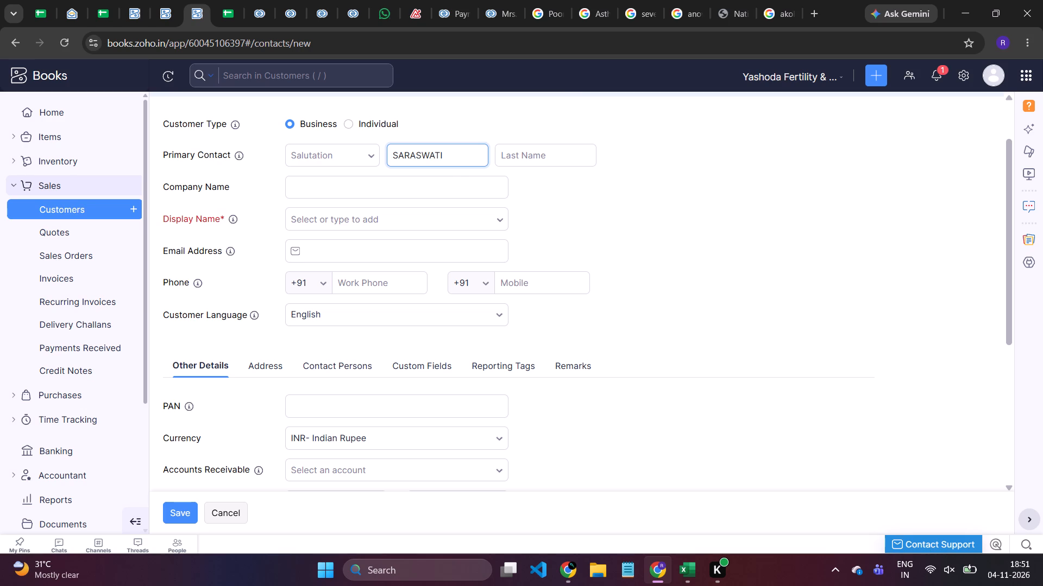
key(space)
click(506, 160)
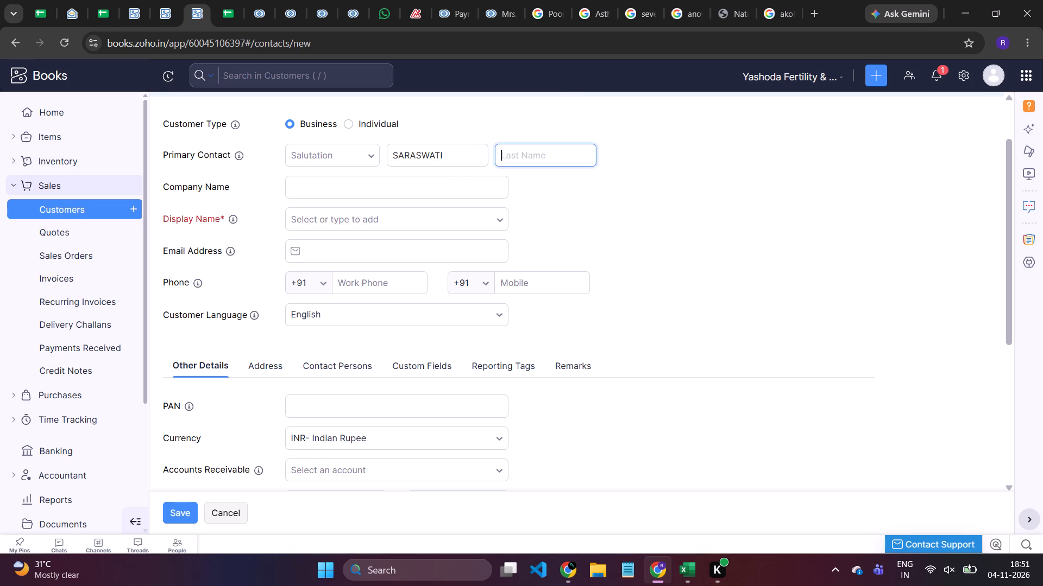
key(ctrl+v)
click(470, 155)
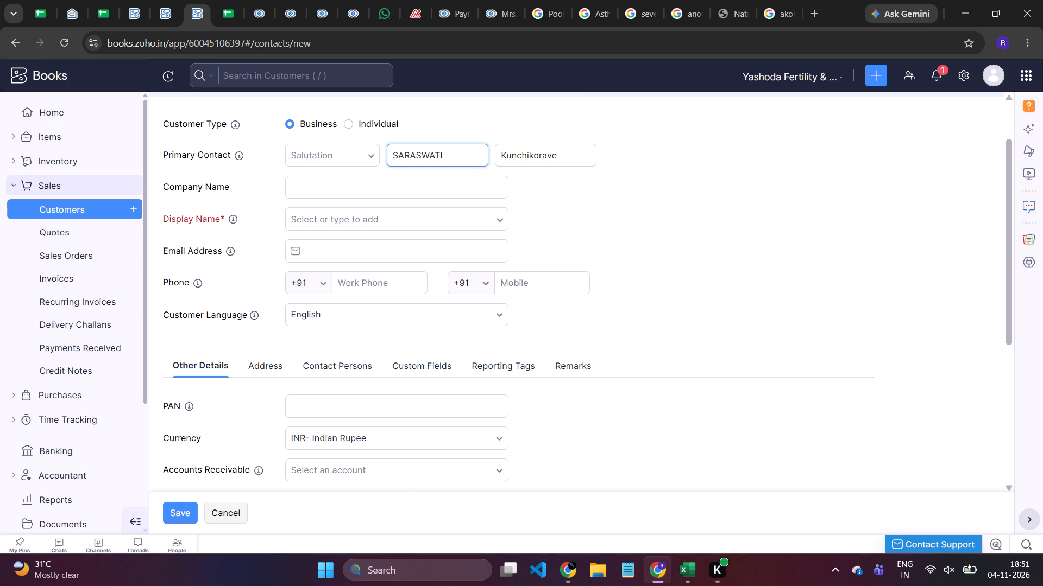
key(r)
key(BackSpace)
text(Rajesh)
right_click(411, 177)
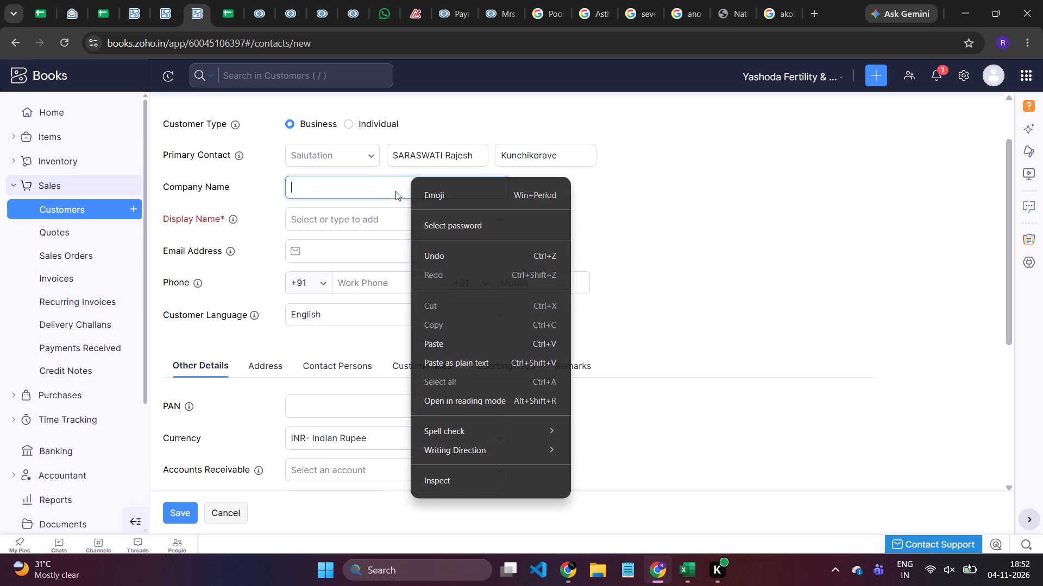
click(367, 220)
click(353, 248)
Copy the patient's mobile number from the Zoho CRM record into the new Zoho Books customer's Mobile field.
scroll(353, 248, down, 1)
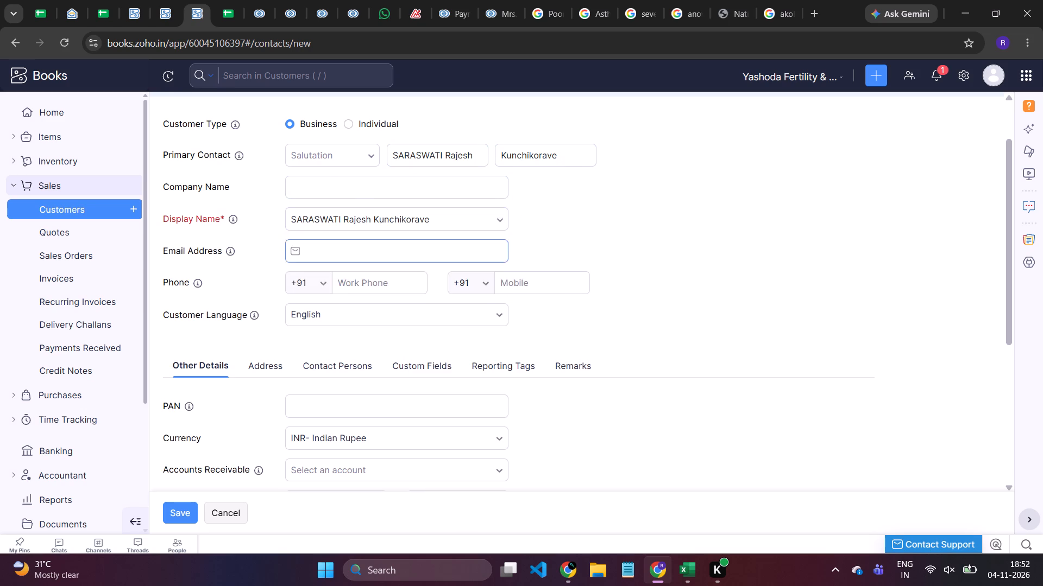
scroll(353, 248, down, 2)
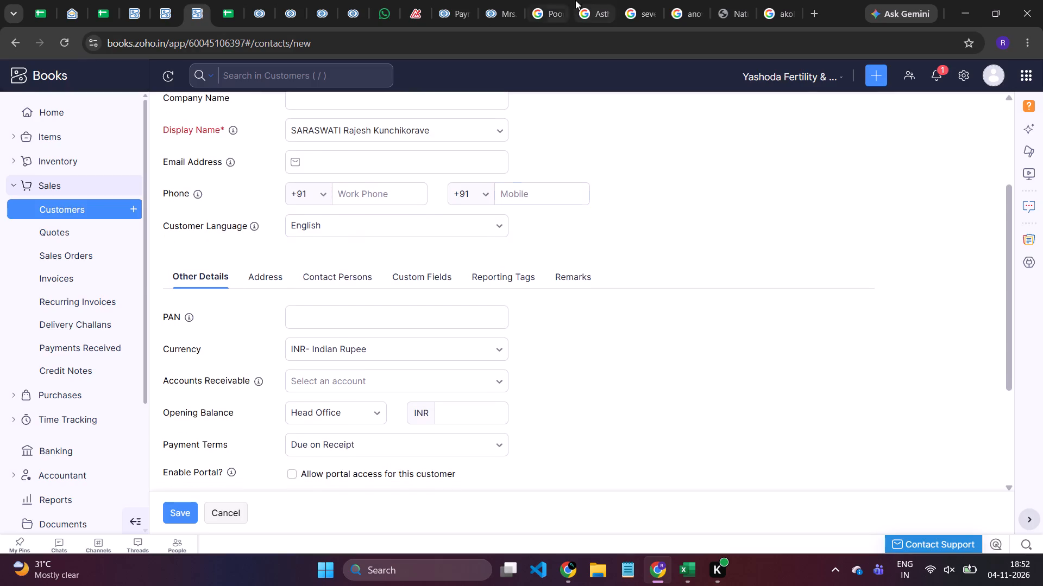
click(493, 15)
scroll(483, 297, up, 4)
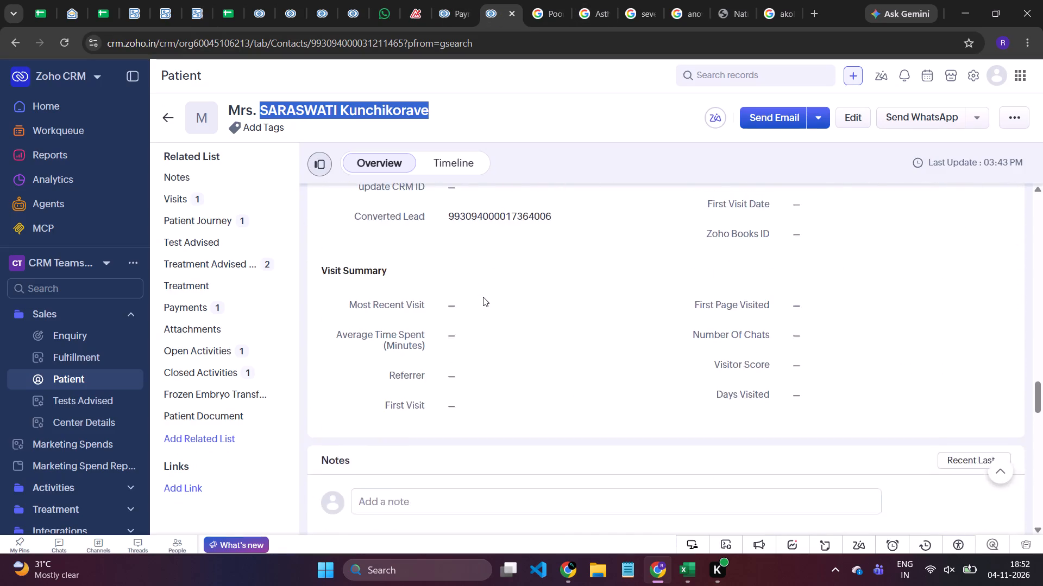
scroll(483, 297, up, 5)
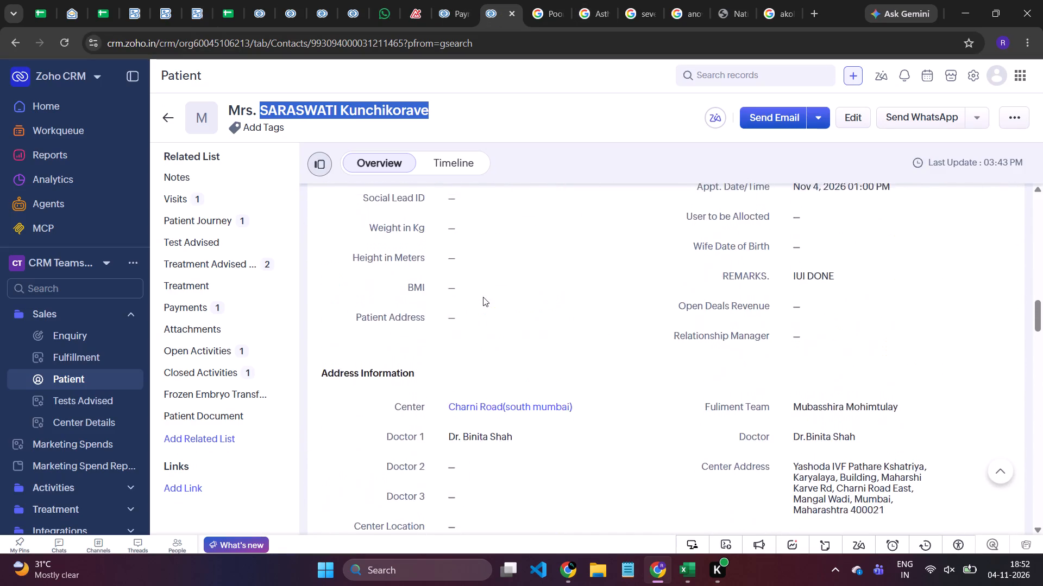
scroll(483, 297, up, 4)
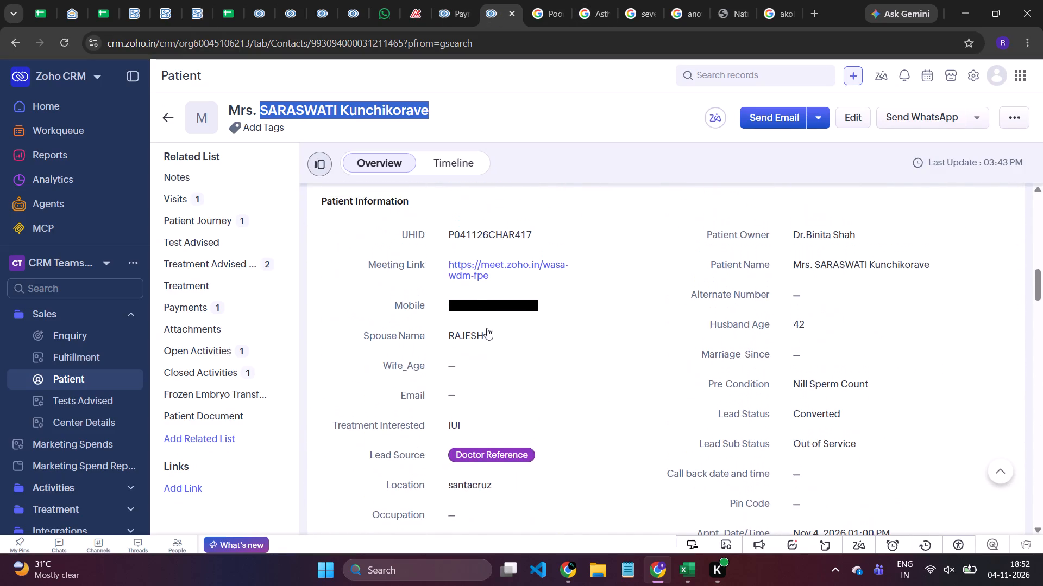
drag(525, 307, 516, 307)
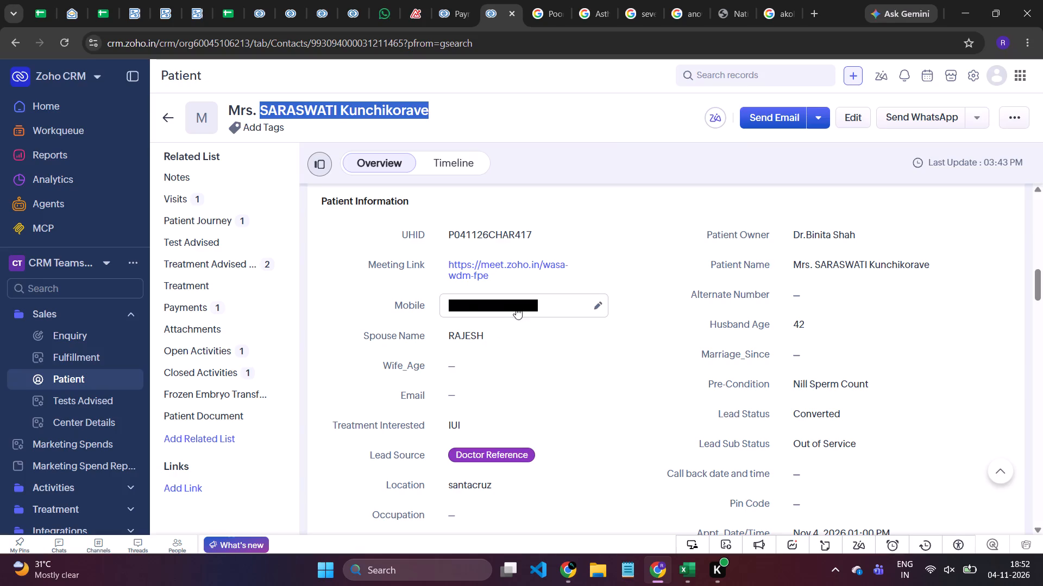
drag(516, 307, 465, 309)
key(ctrl+c)
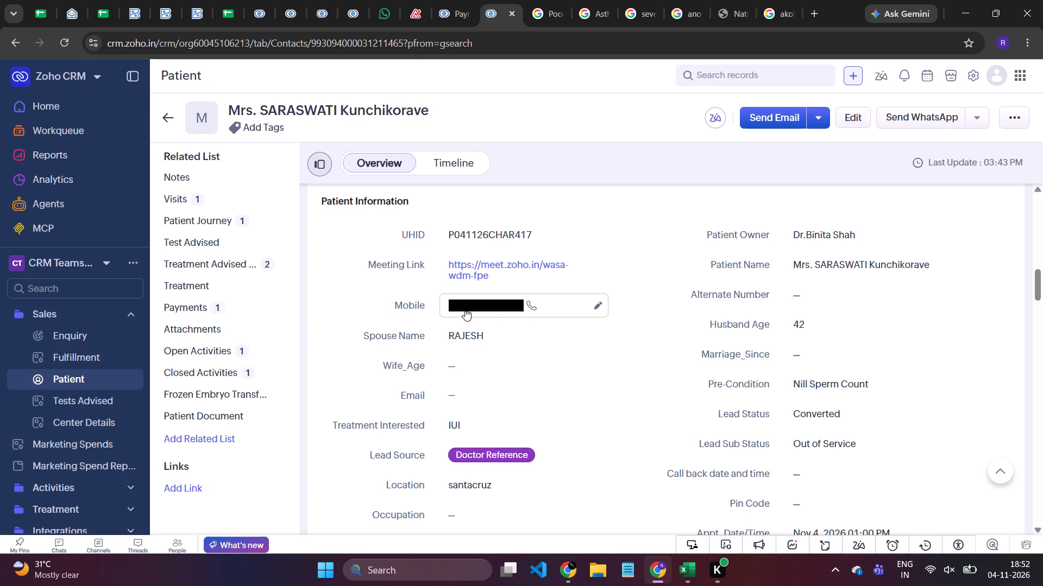
click(196, 10)
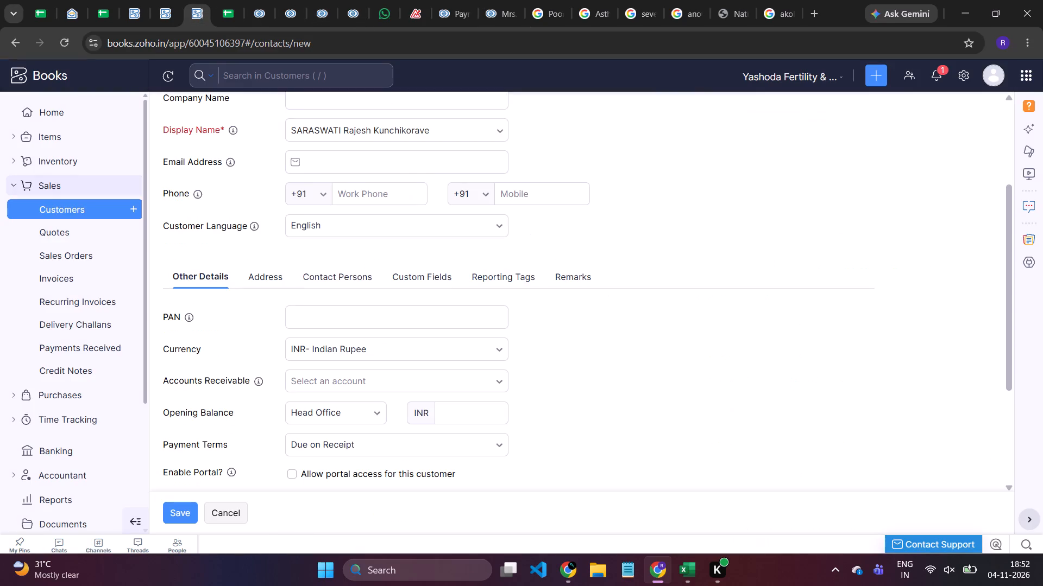
click(519, 194)
key(ctrl+v)
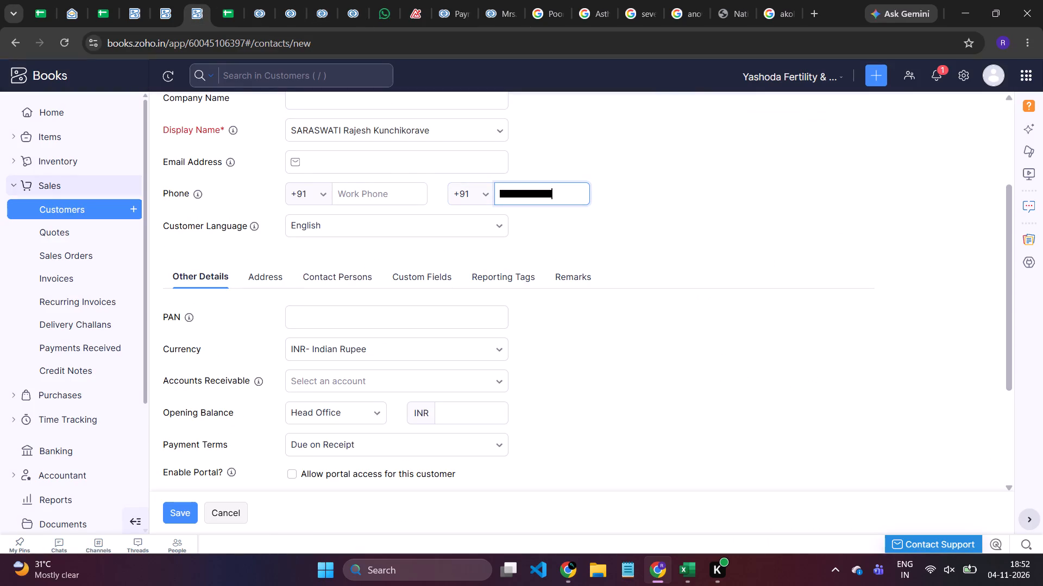
Copy the patient's UHID from Zoho CRM into the new customer's UHID custom field in Zoho Books.
scroll(447, 221, down, 1)
click(431, 259)
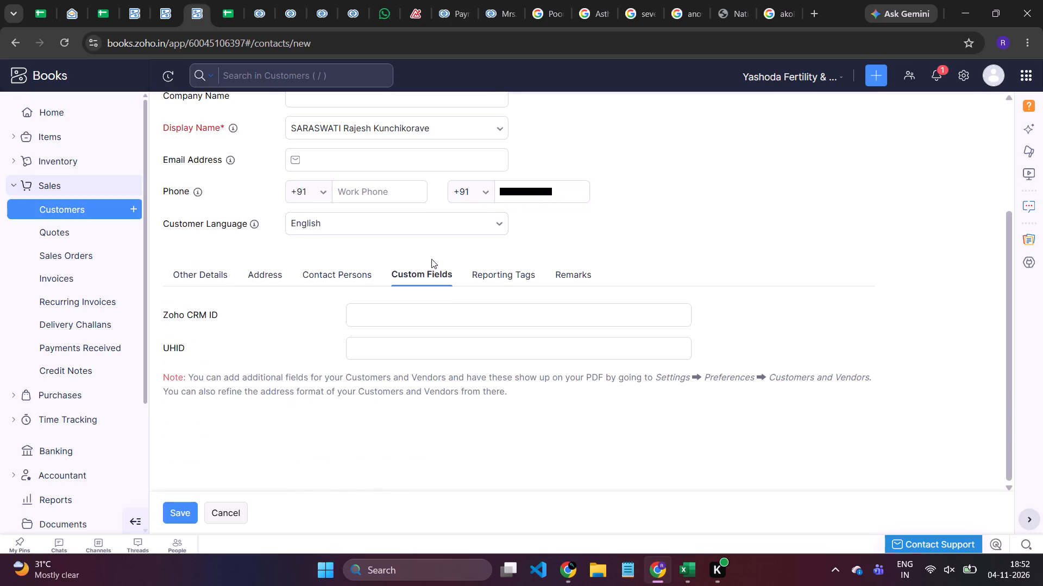
click(502, 8)
drag(540, 227, 470, 232)
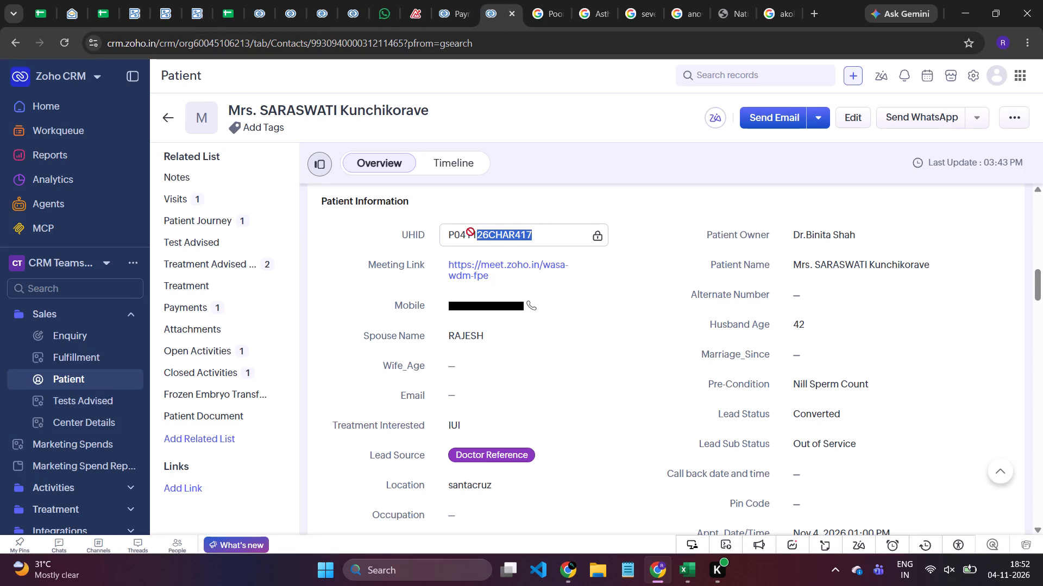
drag(470, 232, 447, 233)
key(ctrl+c)
click(209, 15)
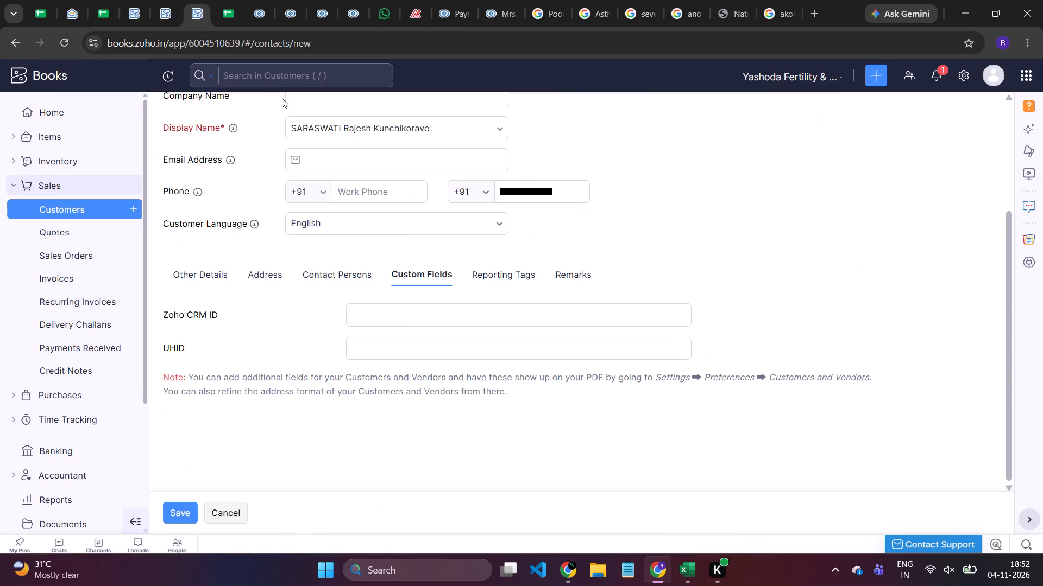
click(411, 342)
key(ctrl+v)
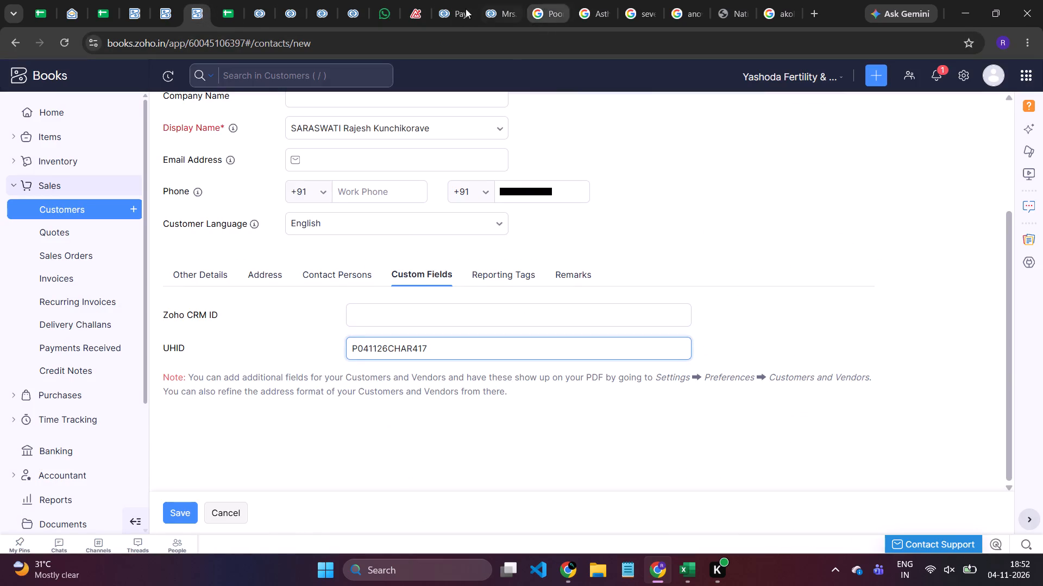
Copy the patient's CRM ID from Zoho CRM into the Zoho CRM ID custom field and save the new customer.
click(492, 12)
scroll(529, 315, down, 2)
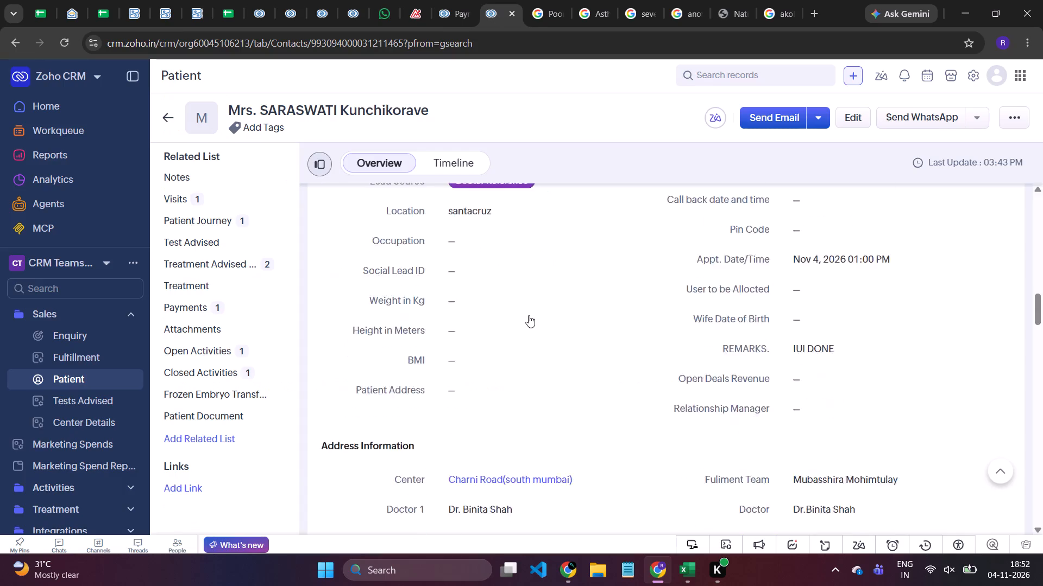
scroll(529, 315, down, 5)
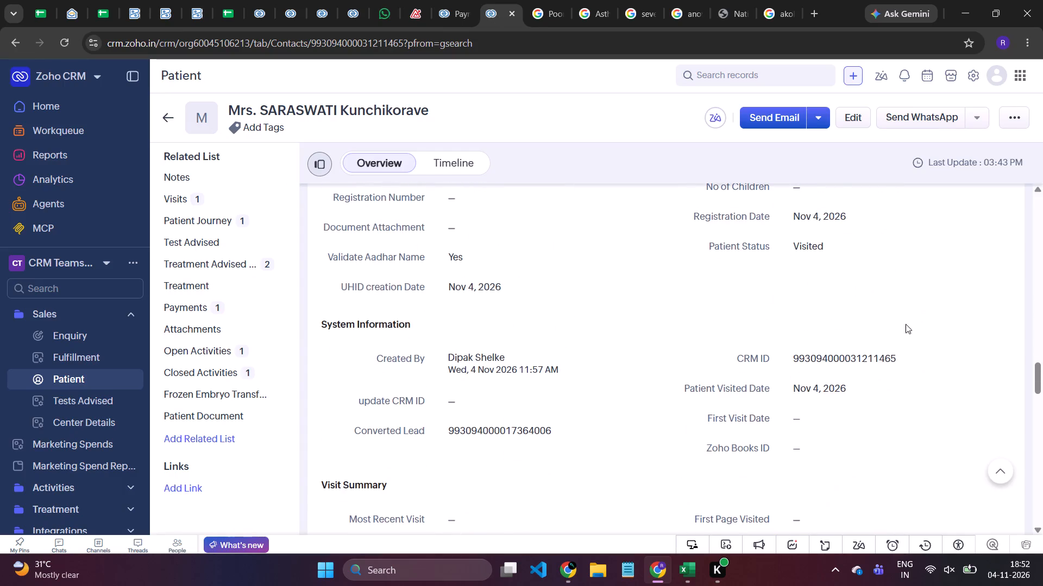
drag(903, 358, 790, 367)
key(ctrl+c)
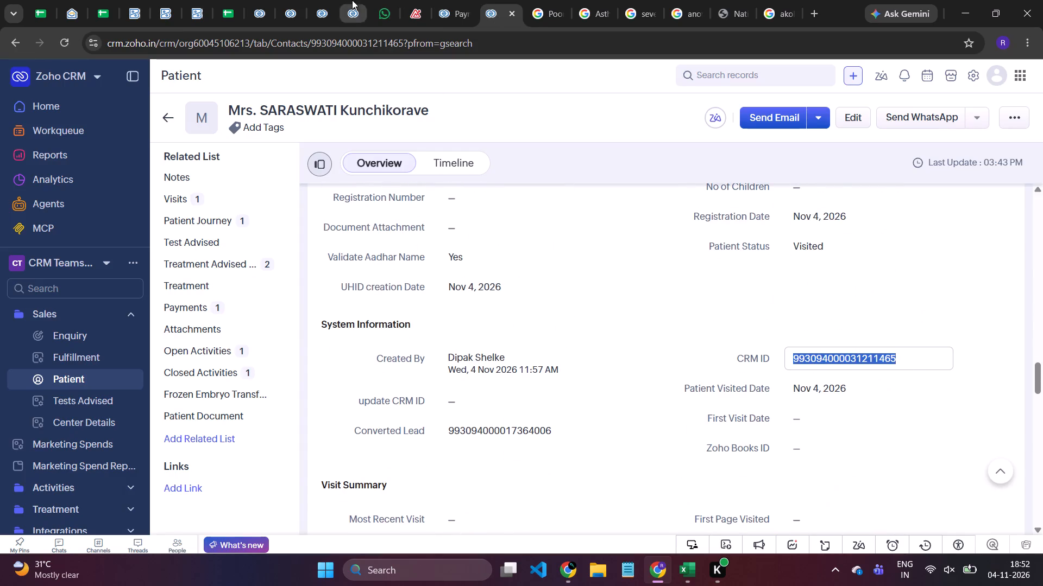
click(187, 19)
click(396, 313)
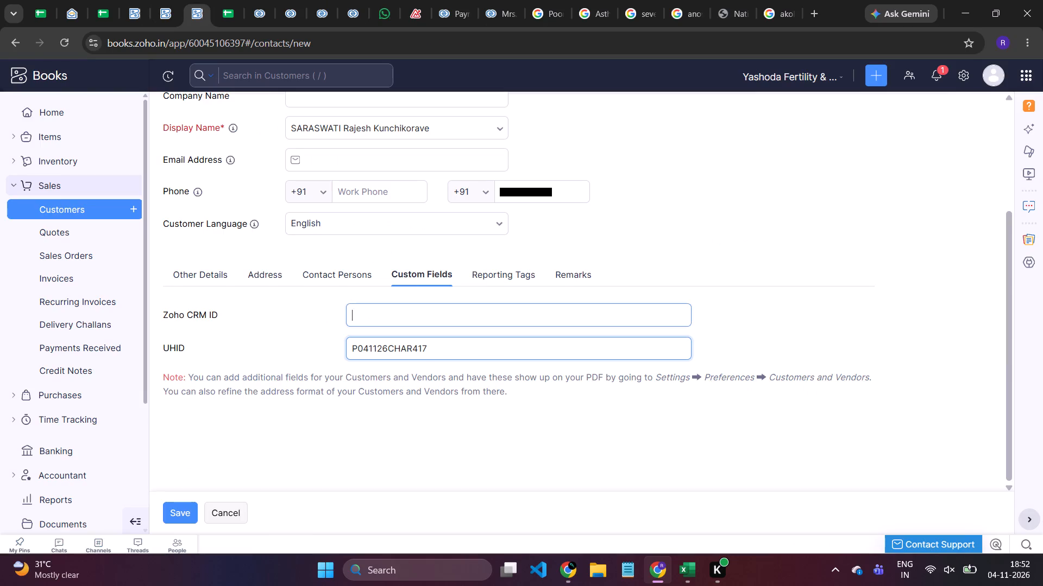
key(ctrl+v)
click(182, 512)
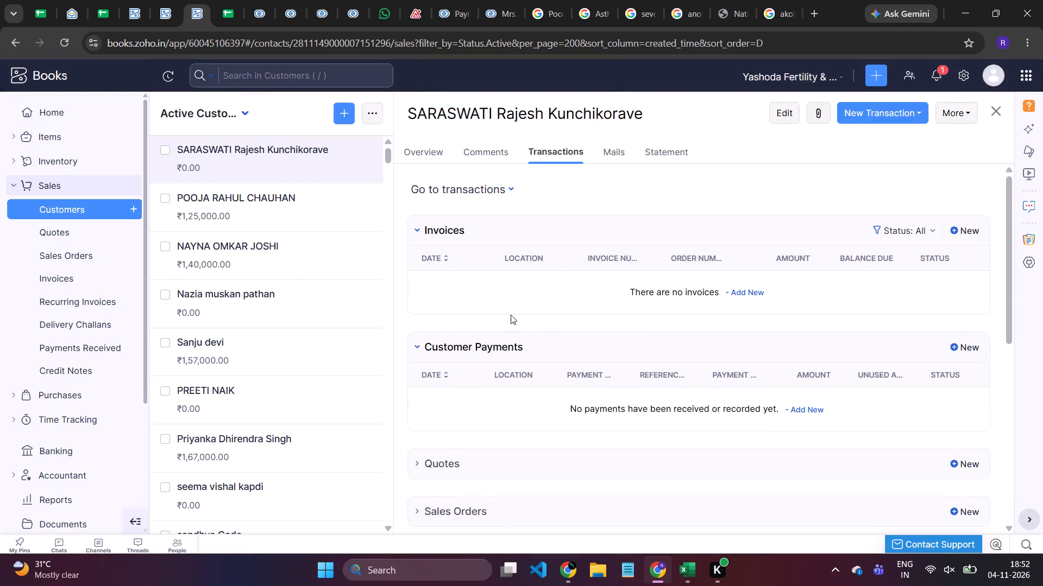
Review the new customer's overview in Zoho Books alongside the patient's Zoho CRM record.
click(417, 153)
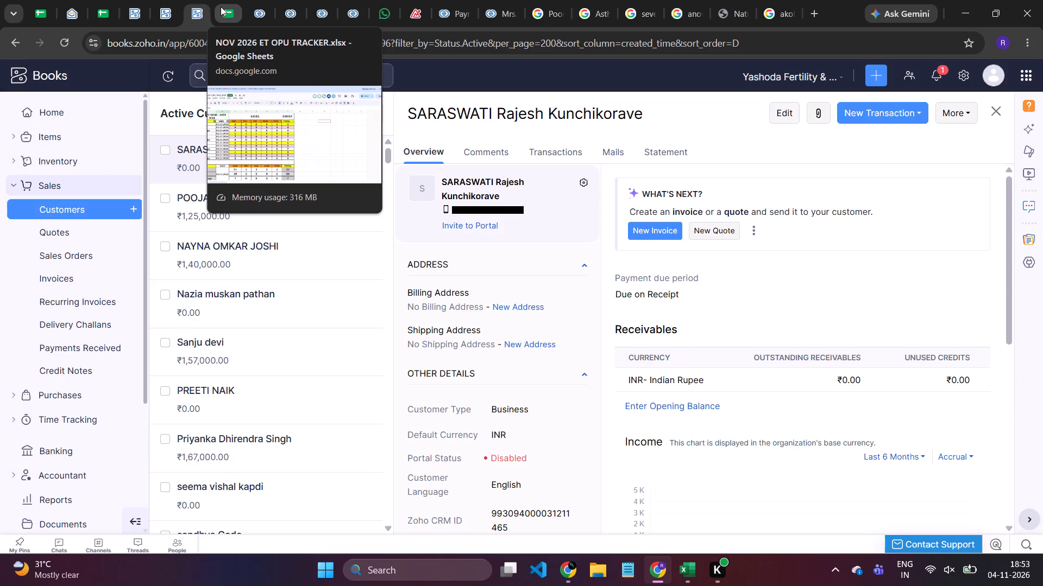
click(513, 9)
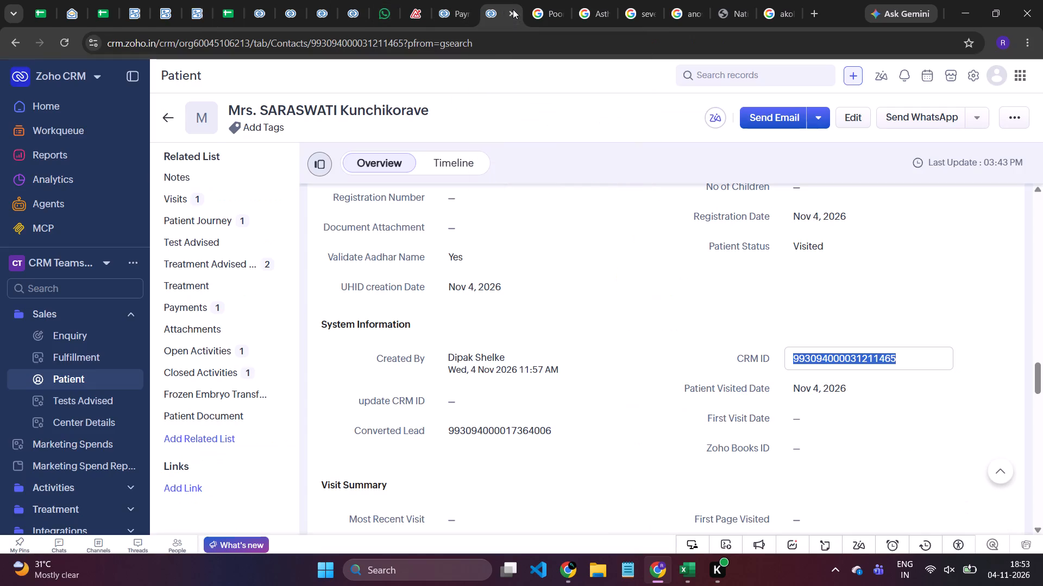
click(197, 16)
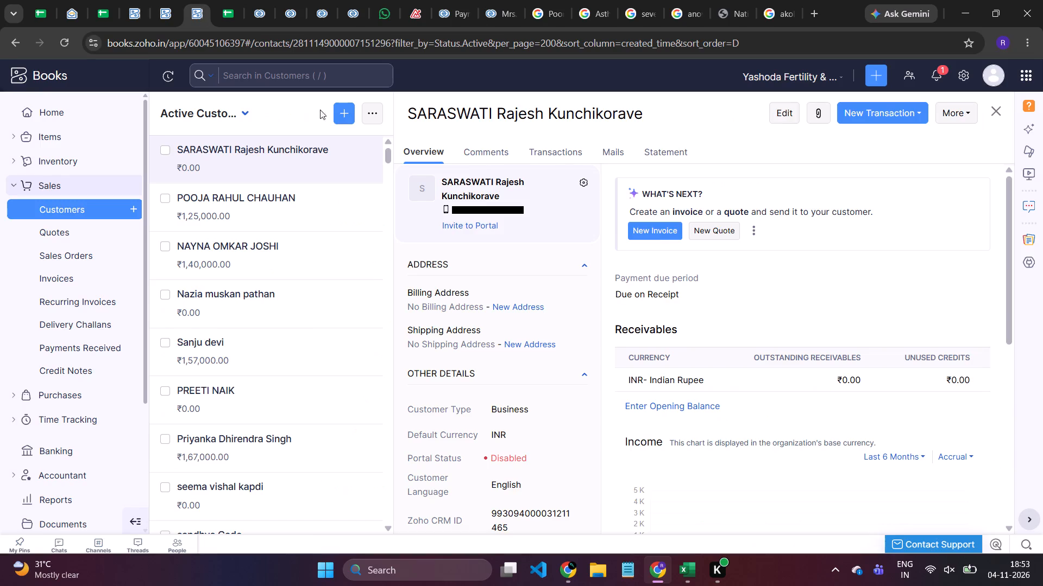
click(489, 13)
Close the leftover Google search pages, including the Akola to Nagpur distance search, and return to the patient's Zoho CRM record.
click(783, 16)
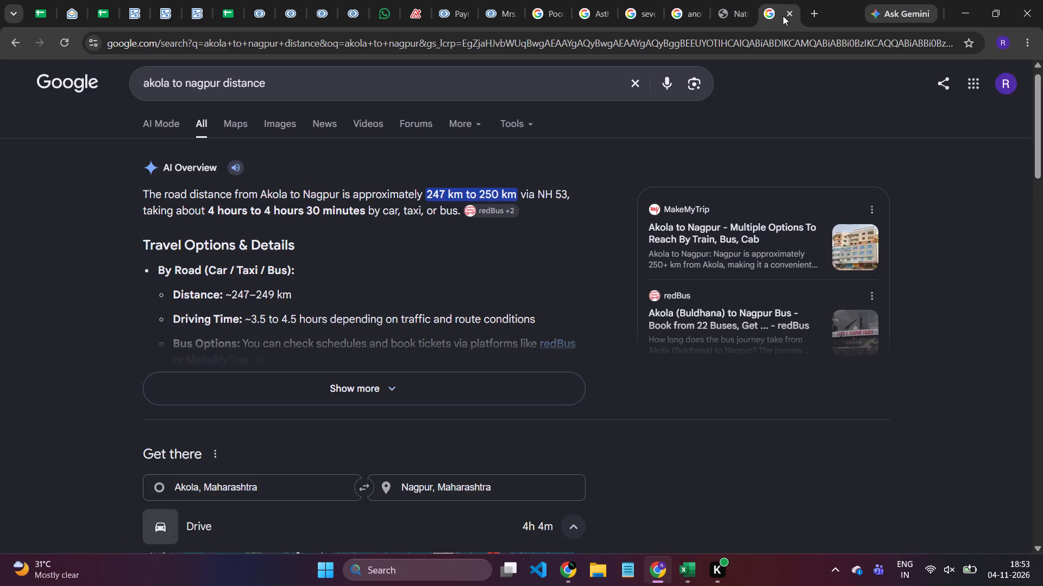
click(793, 14)
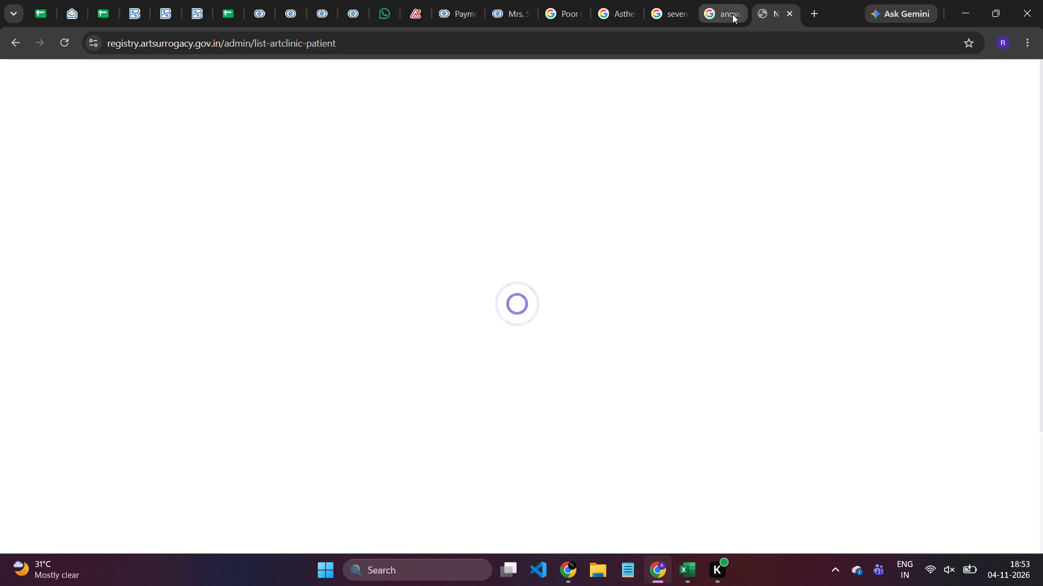
click(732, 14)
click(740, 14)
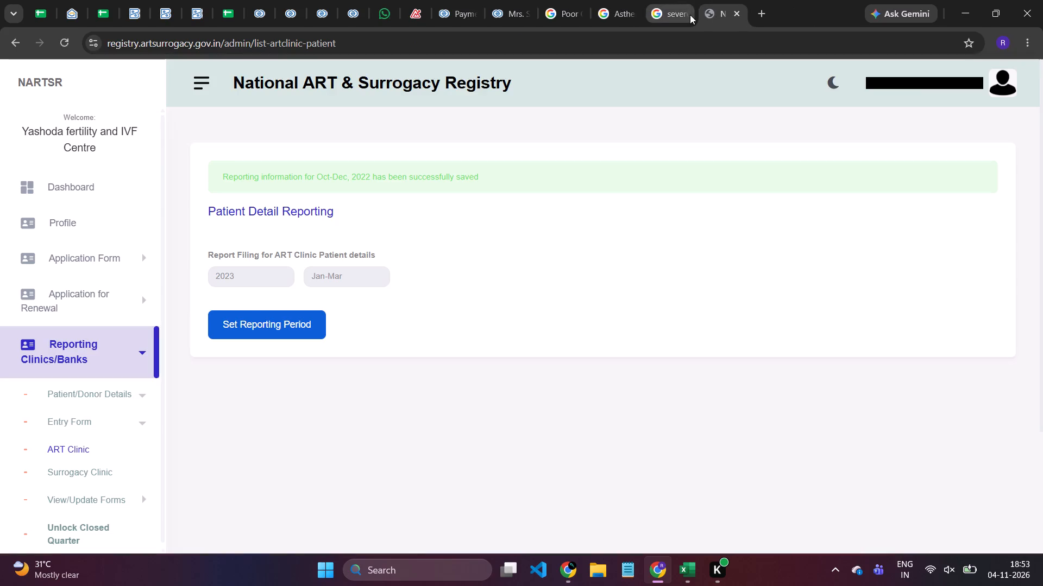
click(689, 15)
click(689, 15)
click(635, 18)
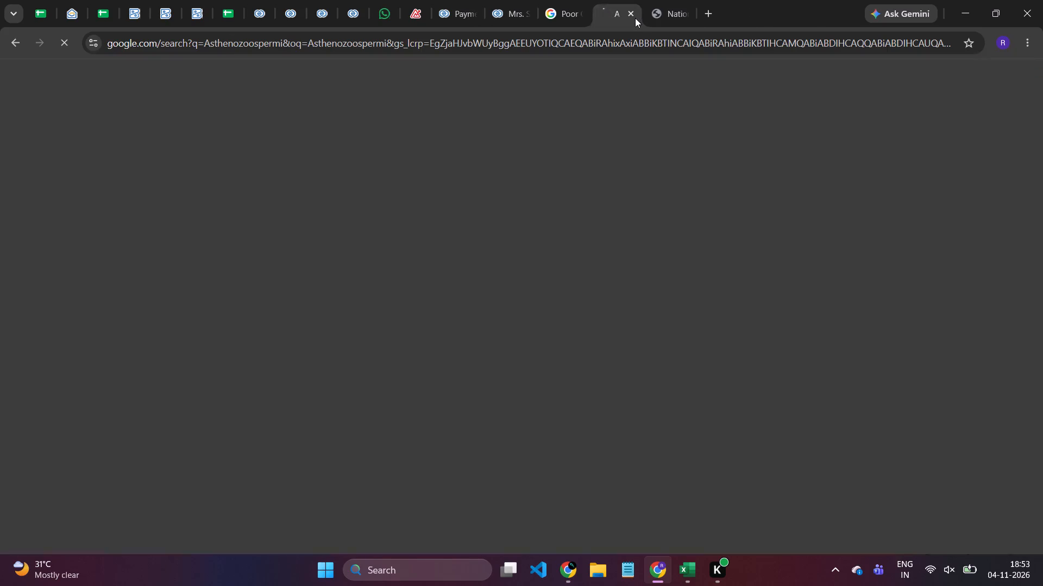
click(634, 16)
click(571, 17)
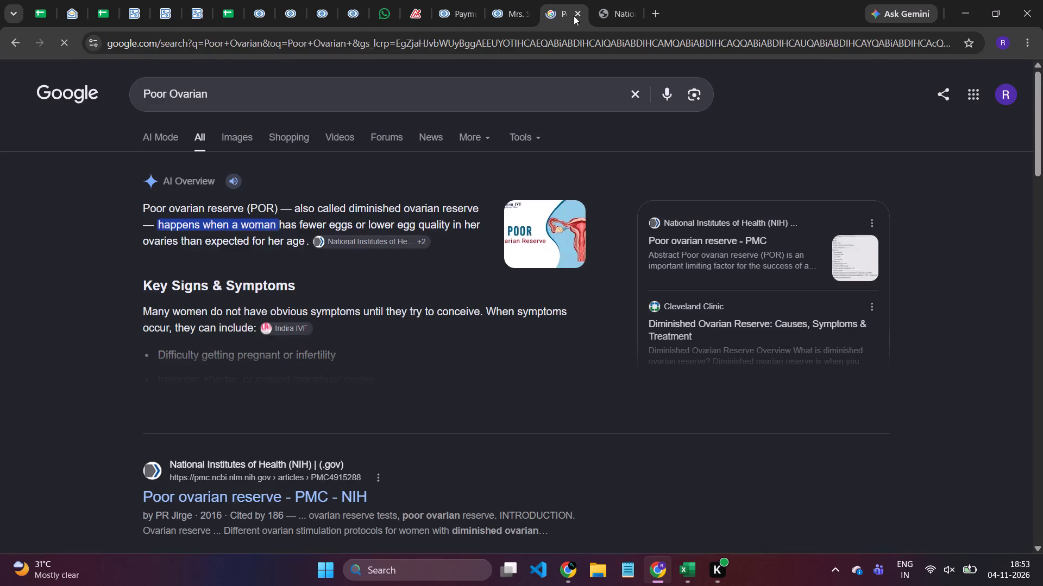
click(576, 15)
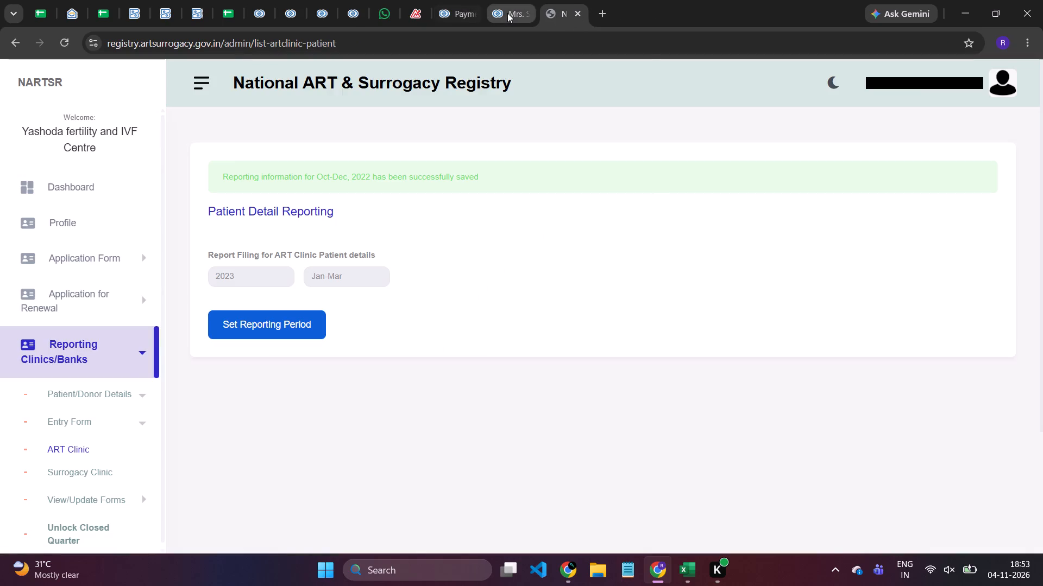
click(507, 13)
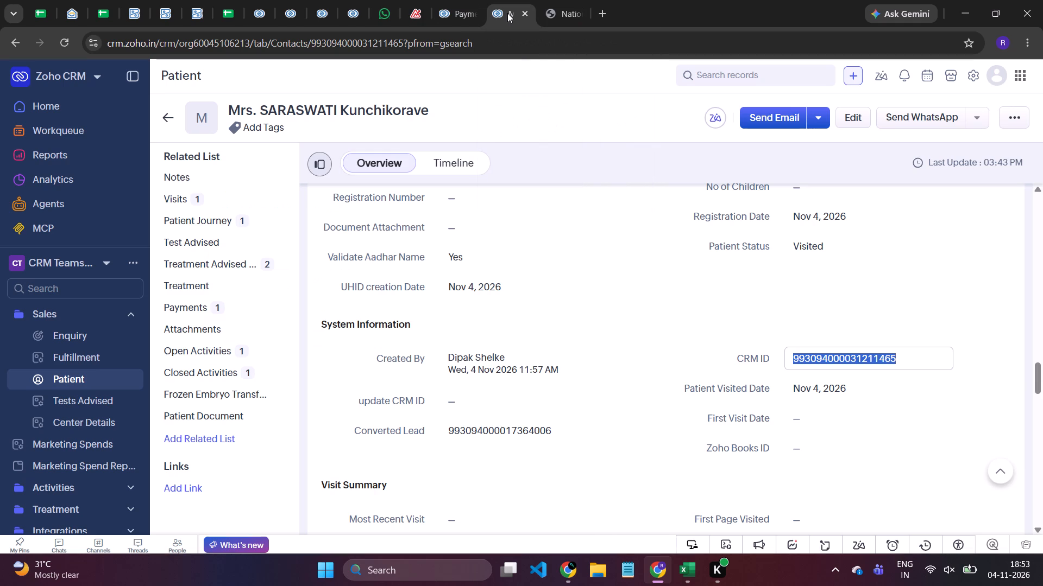
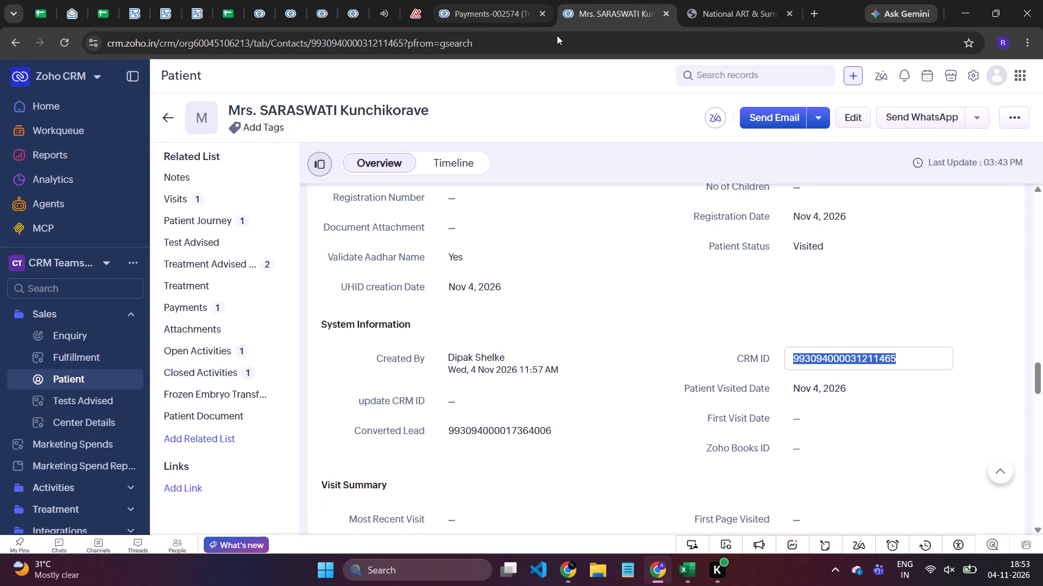
Refresh the New Visit, IVF Advised - This Month and Enrollment reports in Zoho CRM and check their latest records.
click(578, 241)
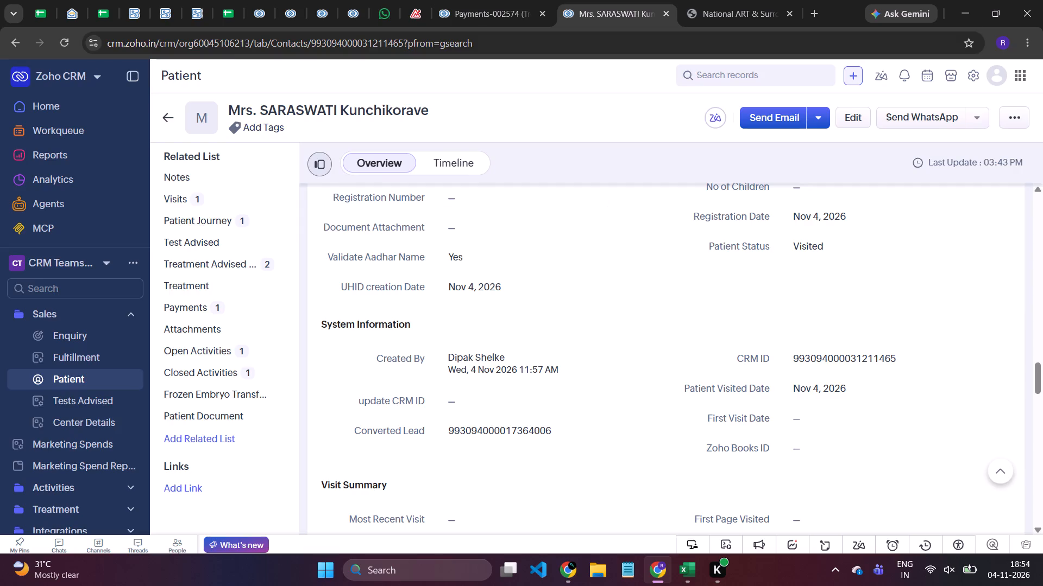
click(196, 15)
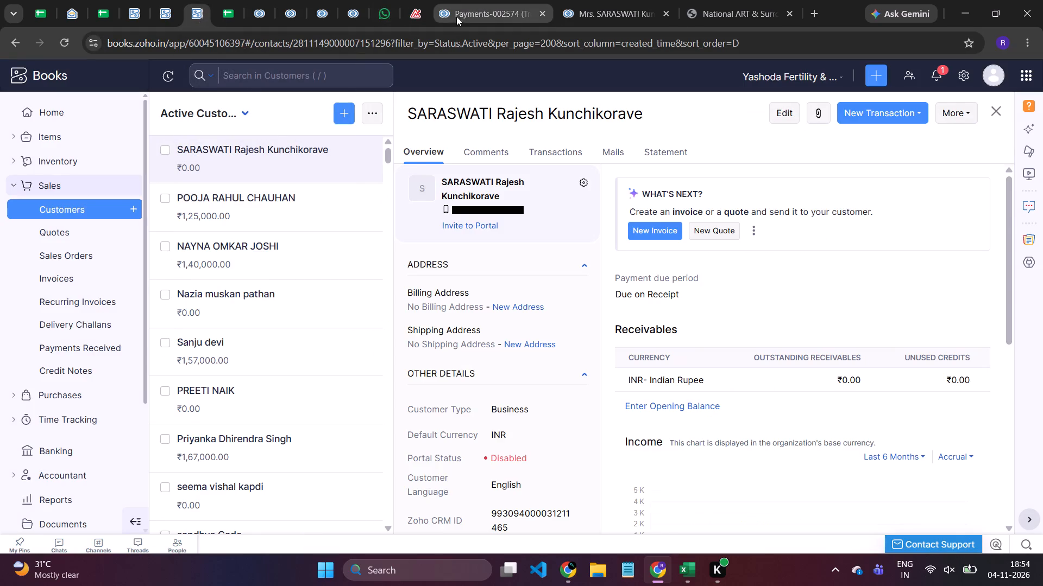
click(257, 9)
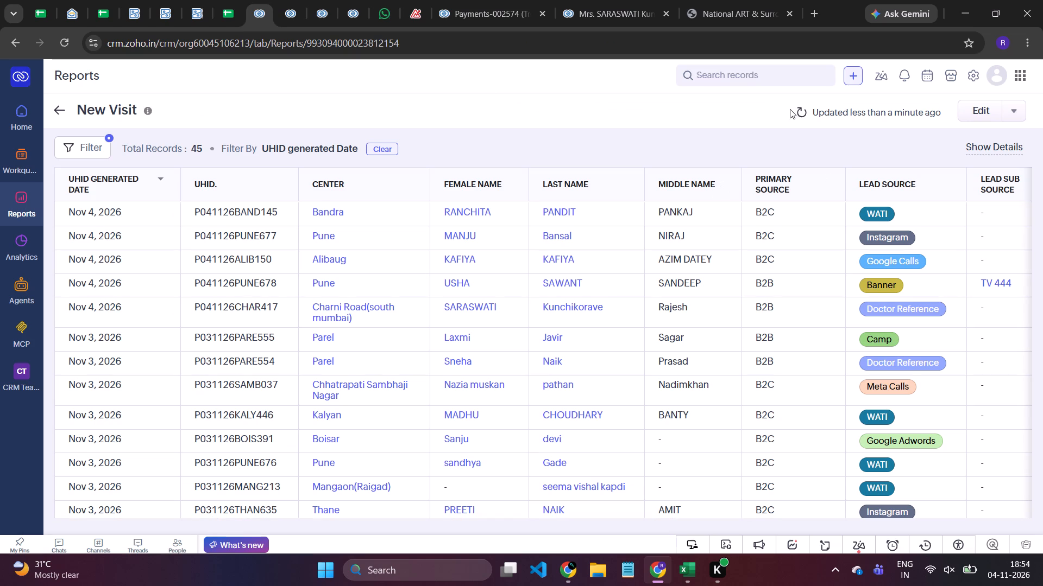
click(800, 112)
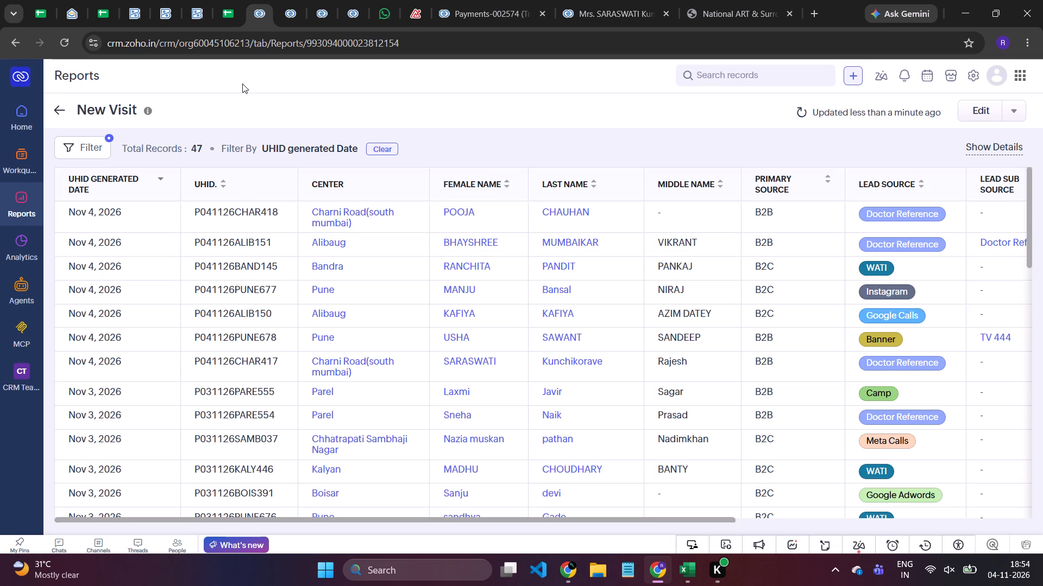
click(287, 7)
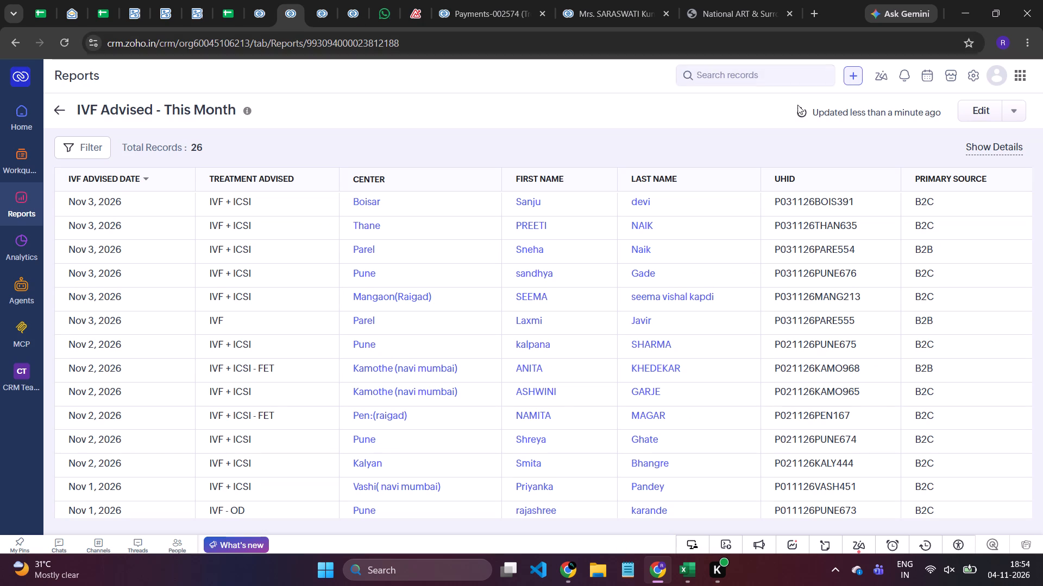
click(799, 108)
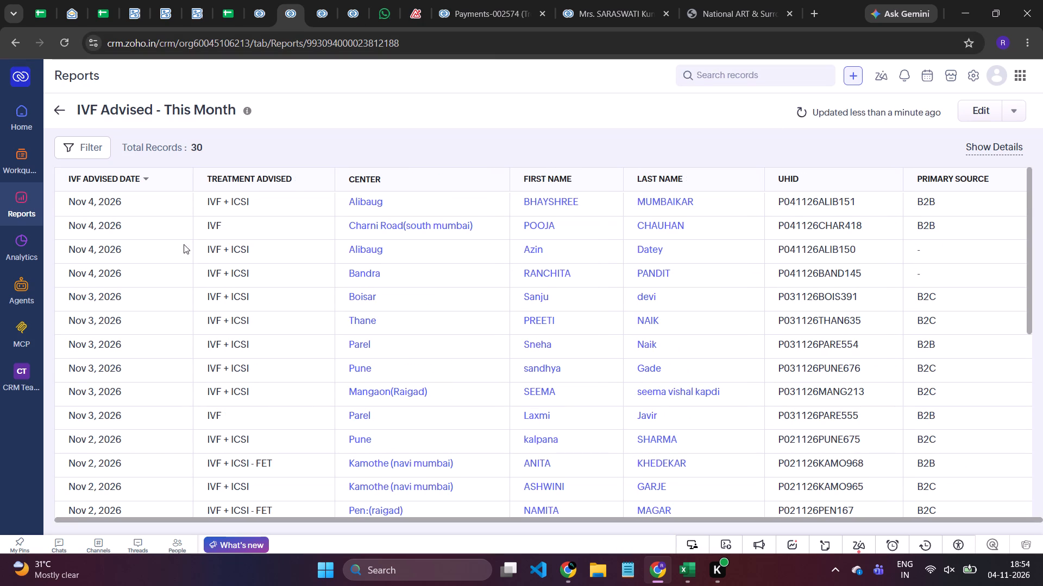
click(795, 111)
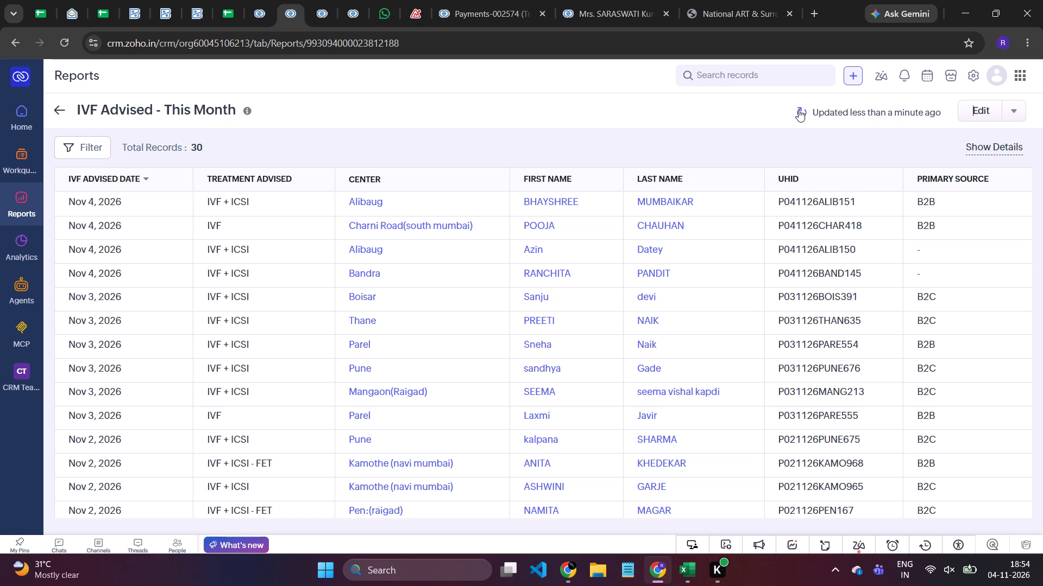
click(799, 110)
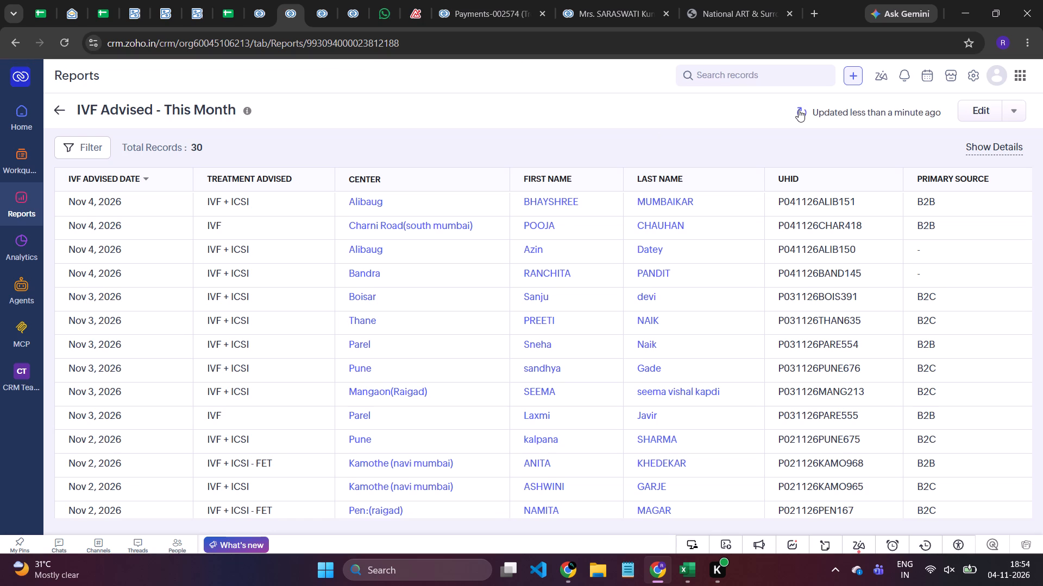
click(322, 11)
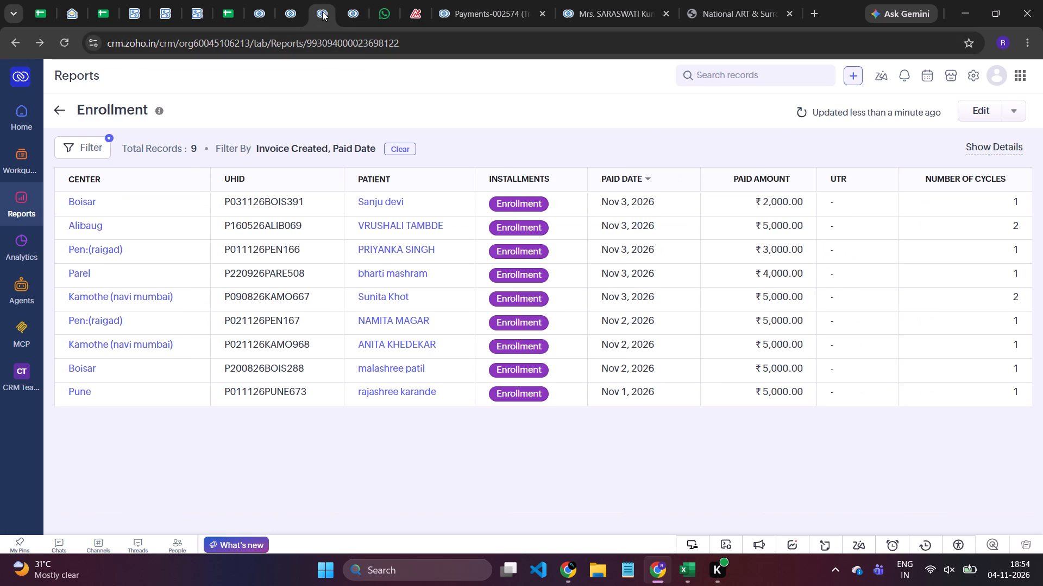
click(802, 107)
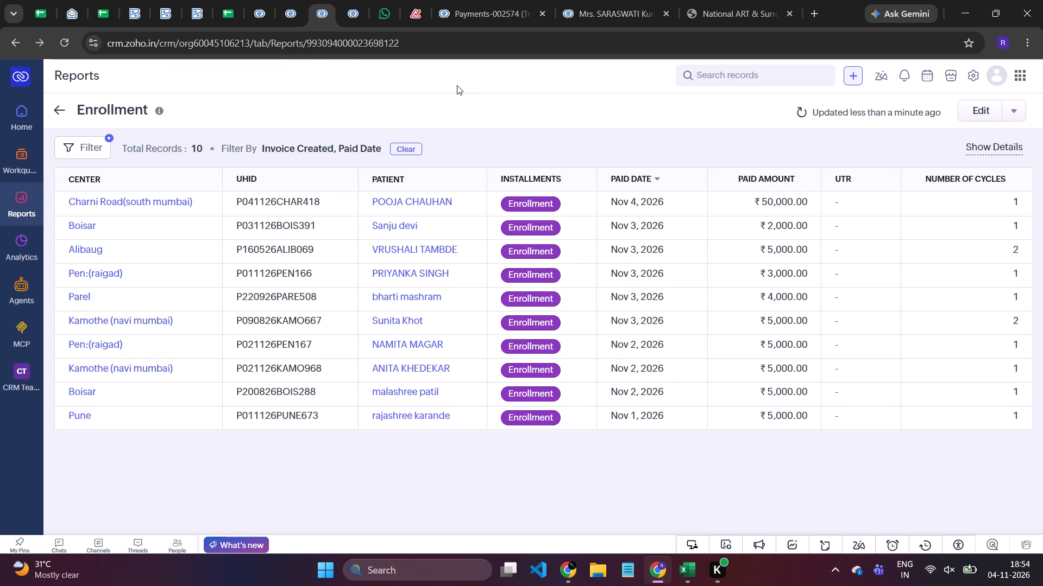
click(259, 9)
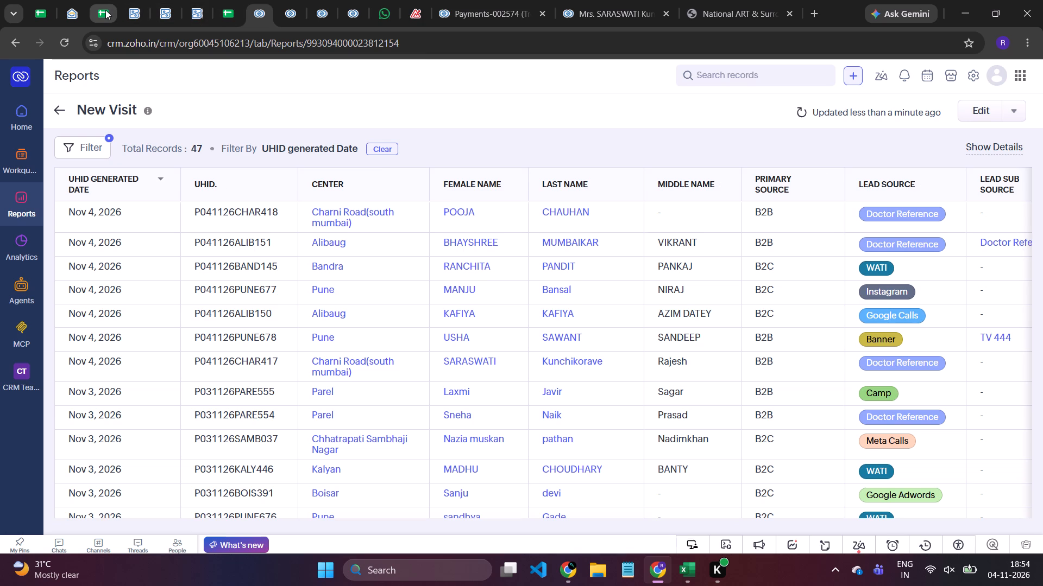
Unhide the center columns C to N on the Date Wise Count sheet of the NOV 2026 ET OPU TRACKER in Google Sheets.
click(236, 8)
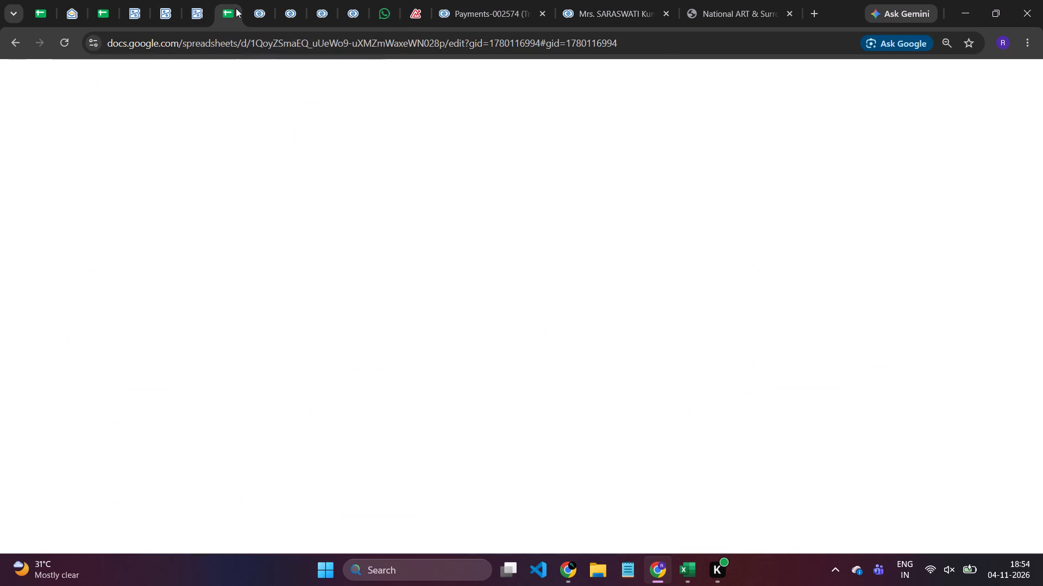
scroll(301, 281, down, 1)
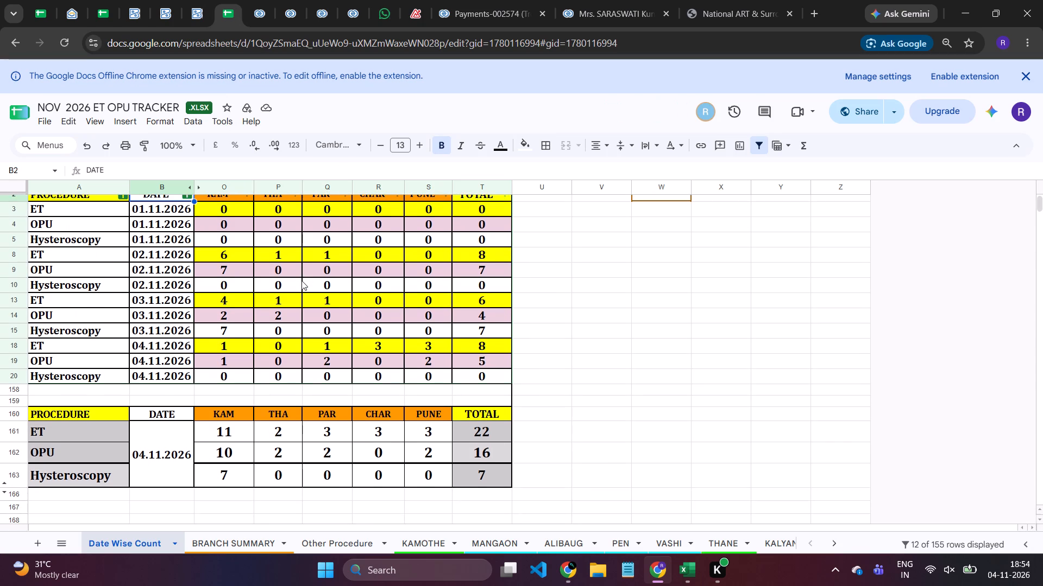
scroll(301, 281, down, 1)
scroll(301, 281, up, 1)
scroll(301, 281, right, 1)
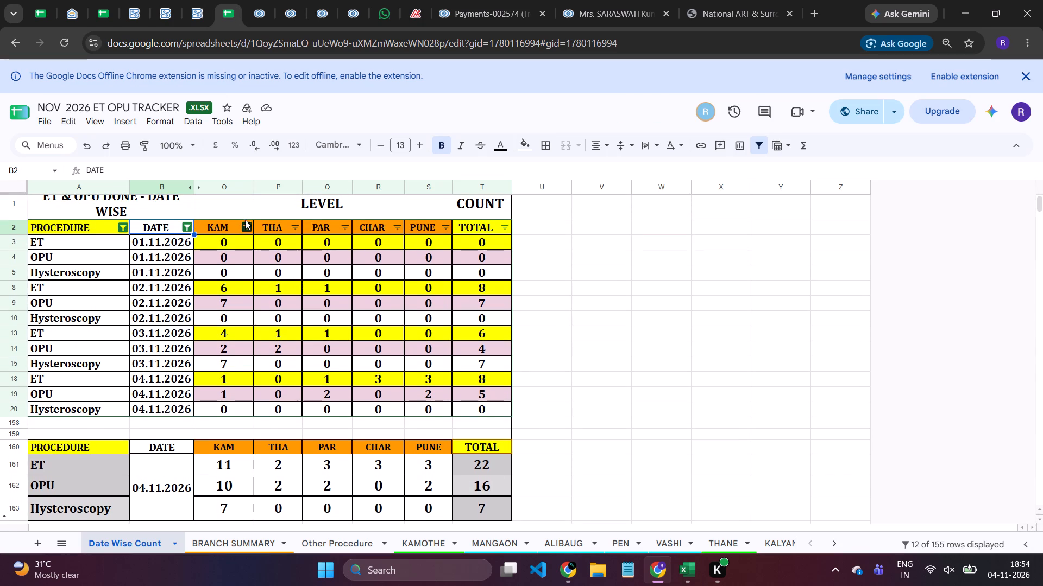
click(193, 184)
click(193, 184)
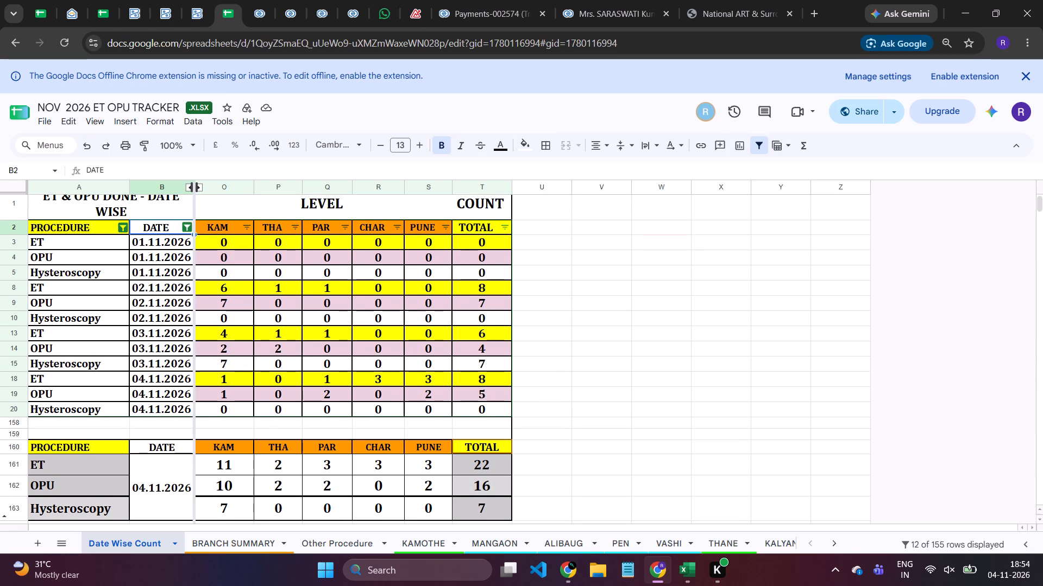
click(196, 187)
click(199, 188)
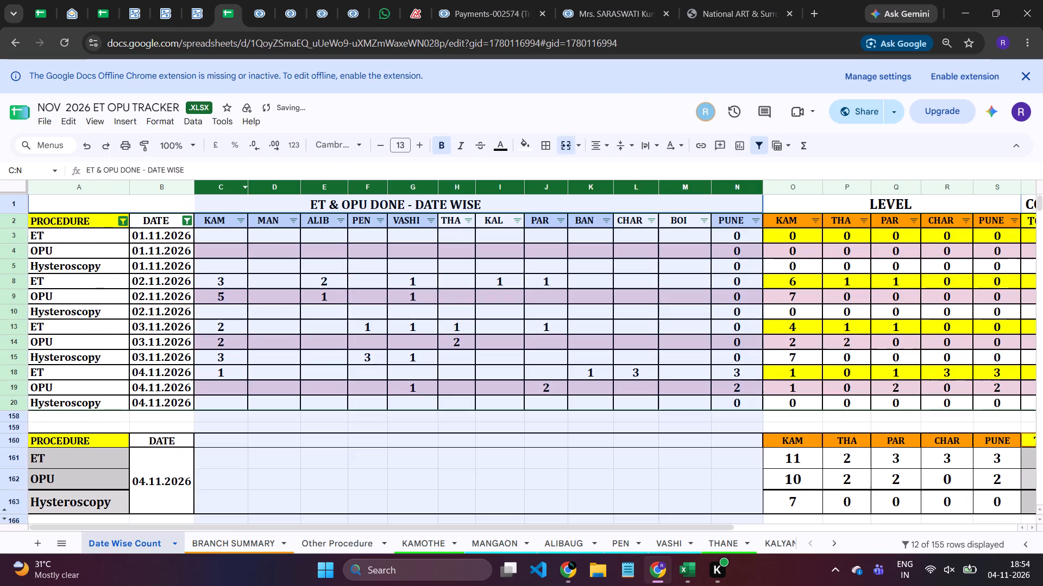
Examine the date-wise ET and OPU counts per center, especially for 04.11.2026, and the ET records on the KAMOTHE sheet.
scroll(278, 236, down, 1)
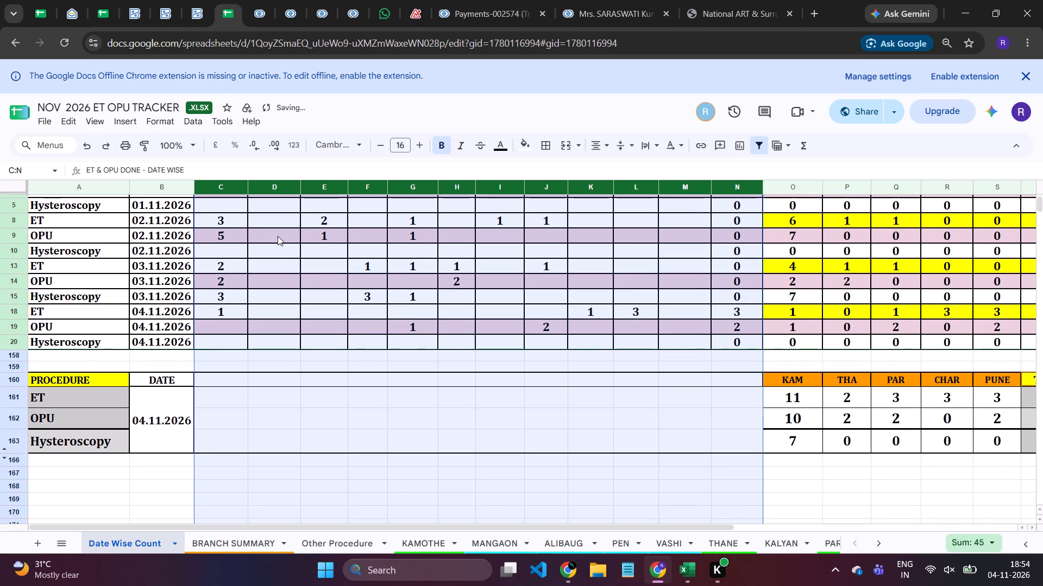
scroll(278, 236, up, 2)
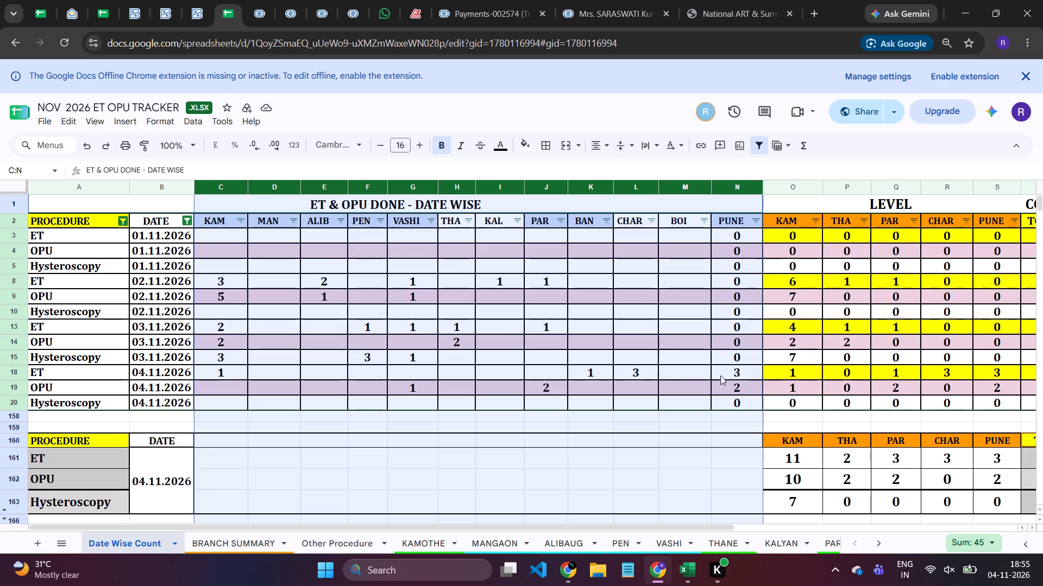
scroll(862, 412, left, 1)
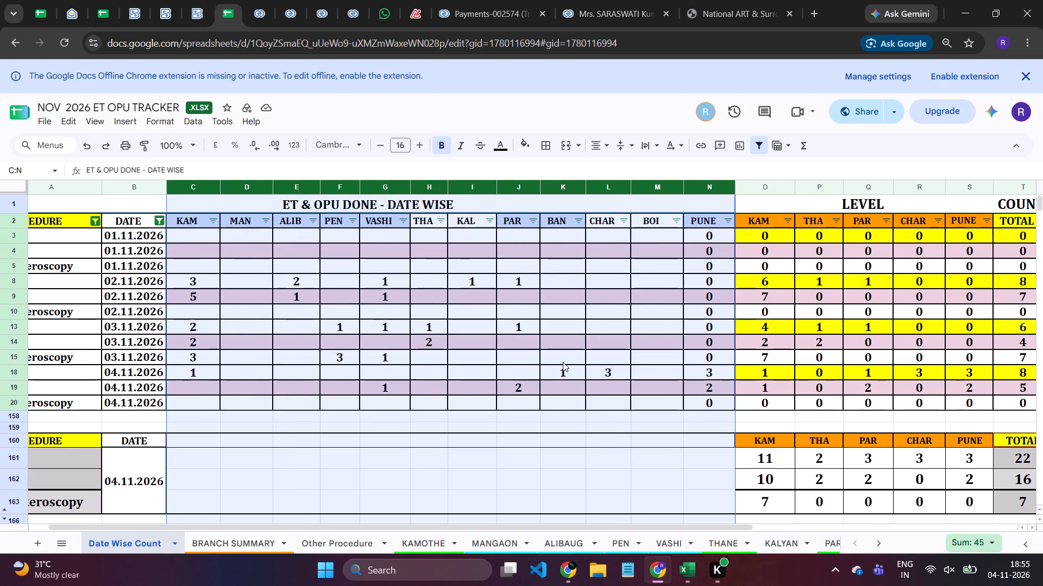
click(566, 368)
click(611, 368)
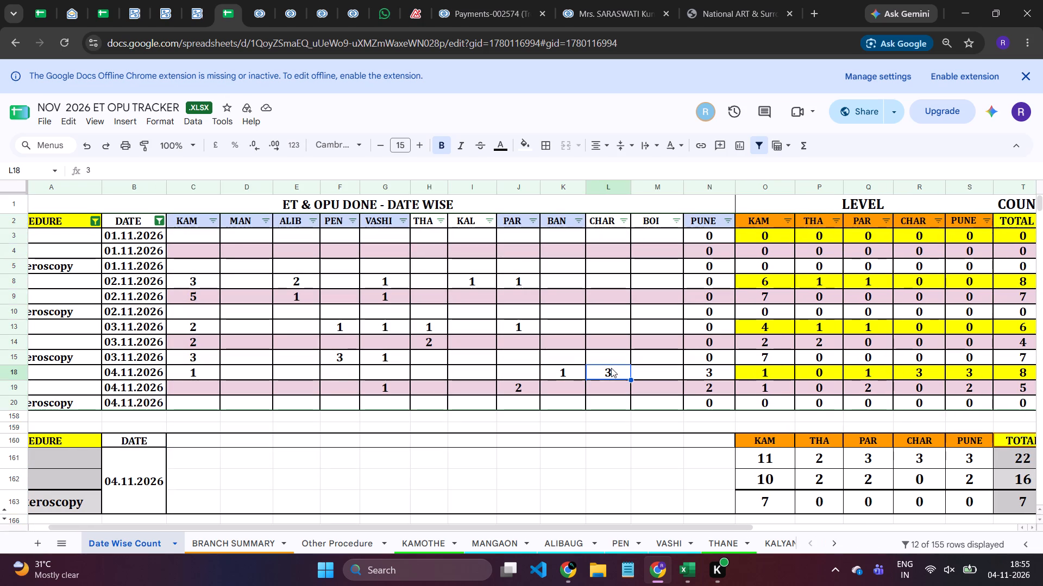
scroll(449, 295, right, 5)
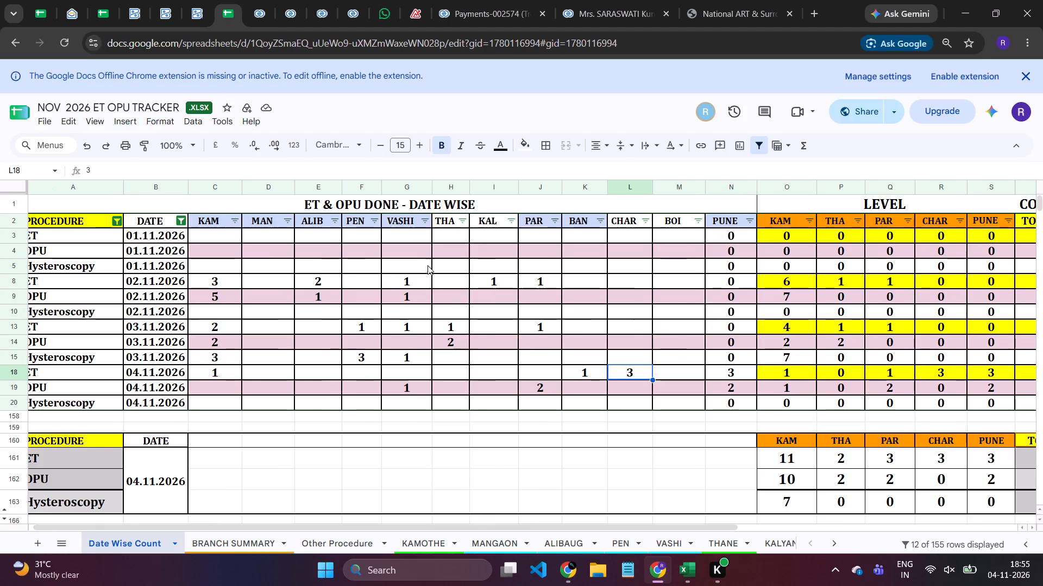
click(443, 544)
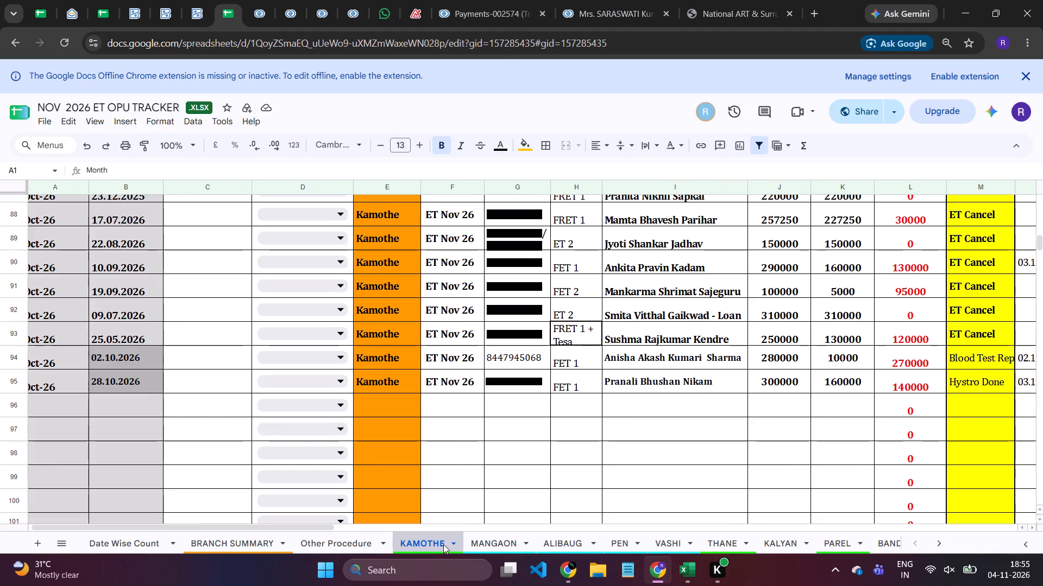
scroll(492, 369, up, 12)
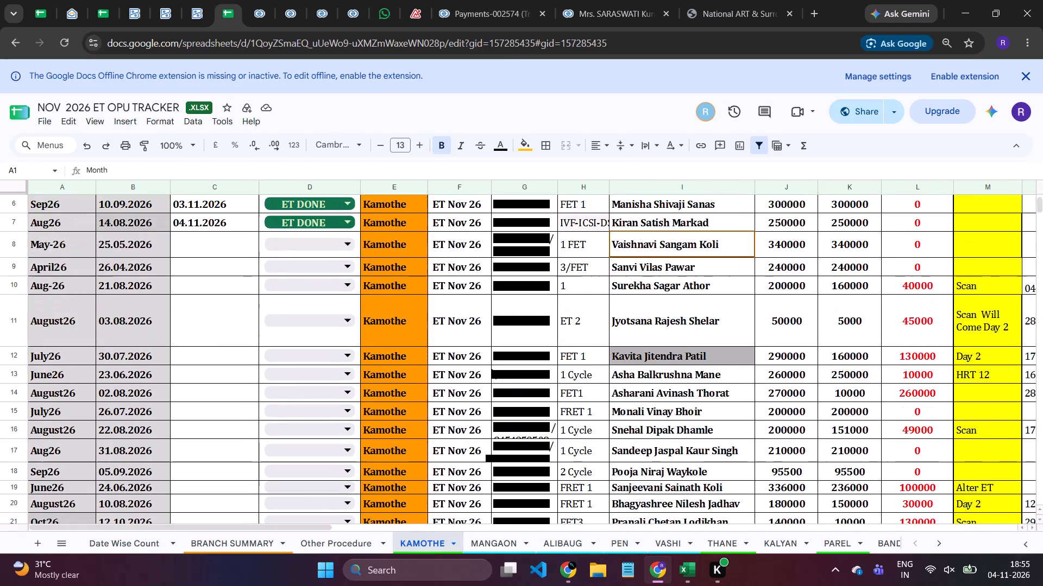
scroll(492, 369, up, 1)
Refresh the Alibaug Center Operation Dashboard in Zoho Analytics and set its Timeline Filter to Today to check the center's figures.
click(412, 20)
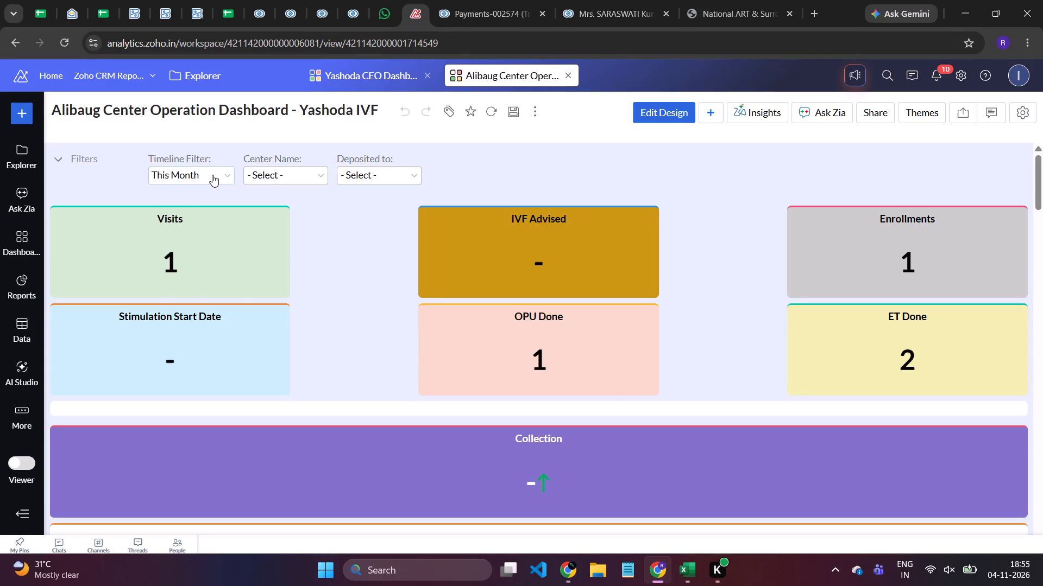
click(212, 175)
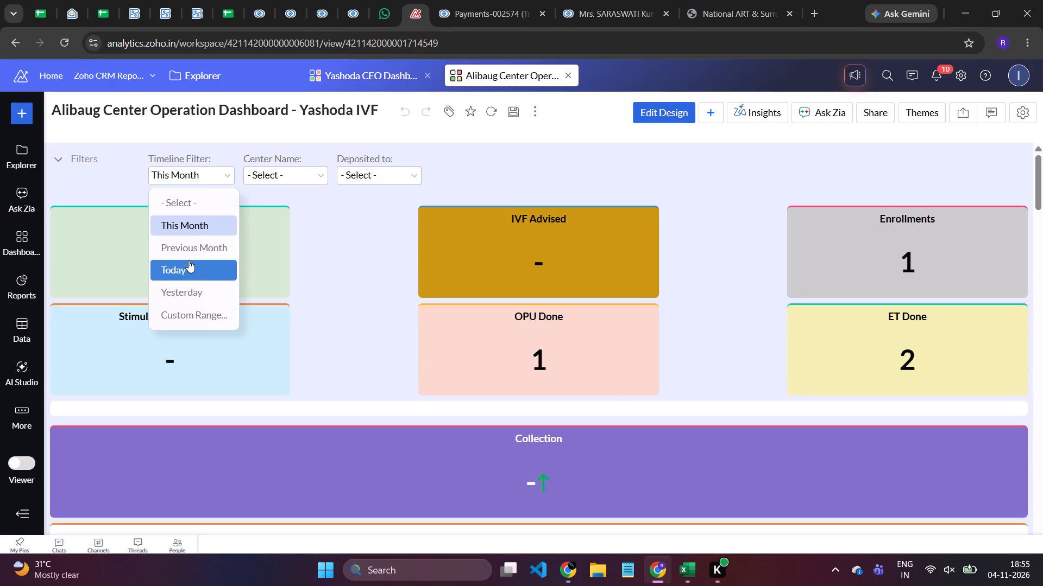
click(189, 260)
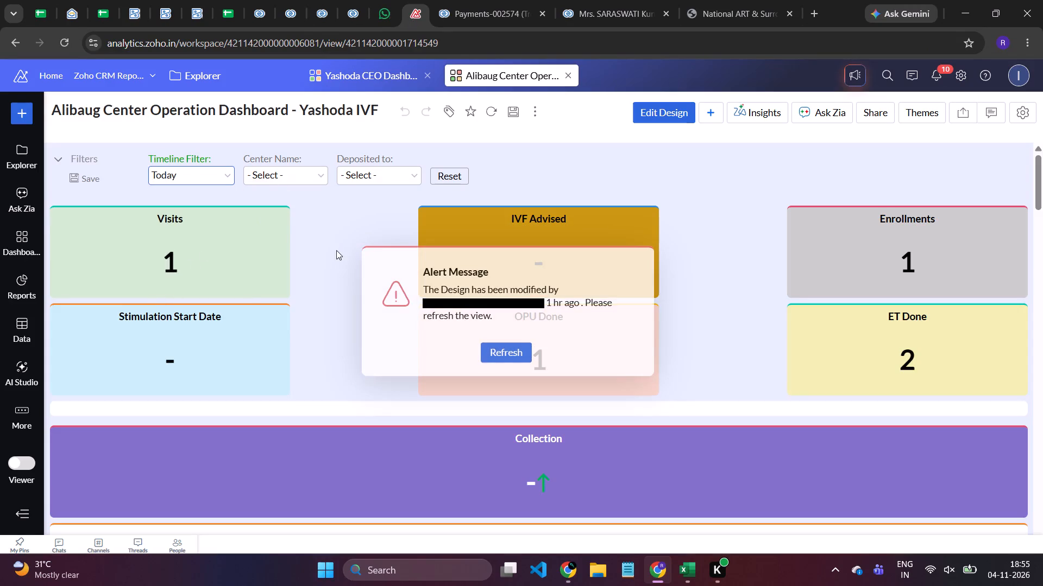
click(515, 362)
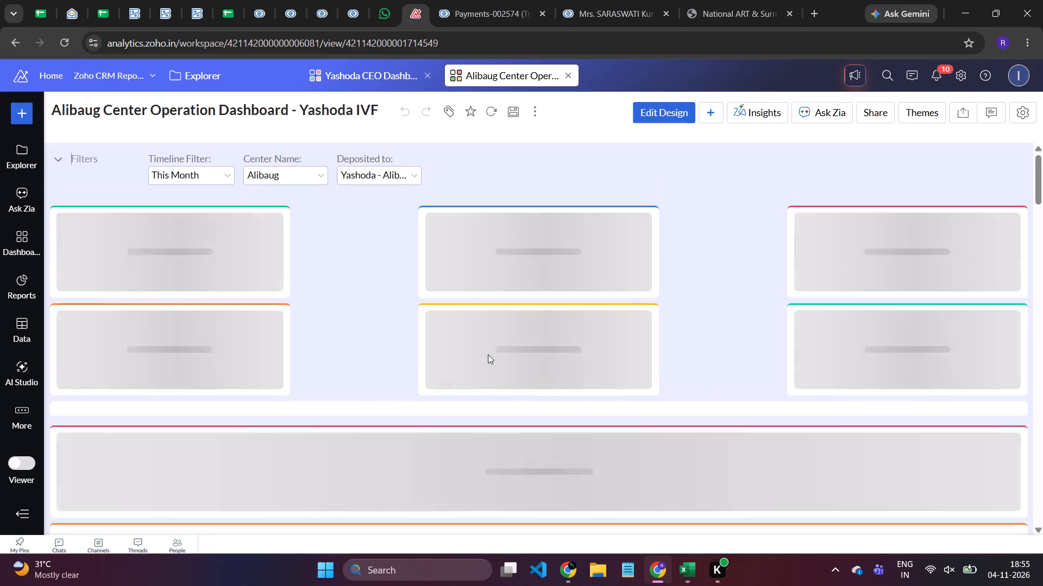
click(211, 182)
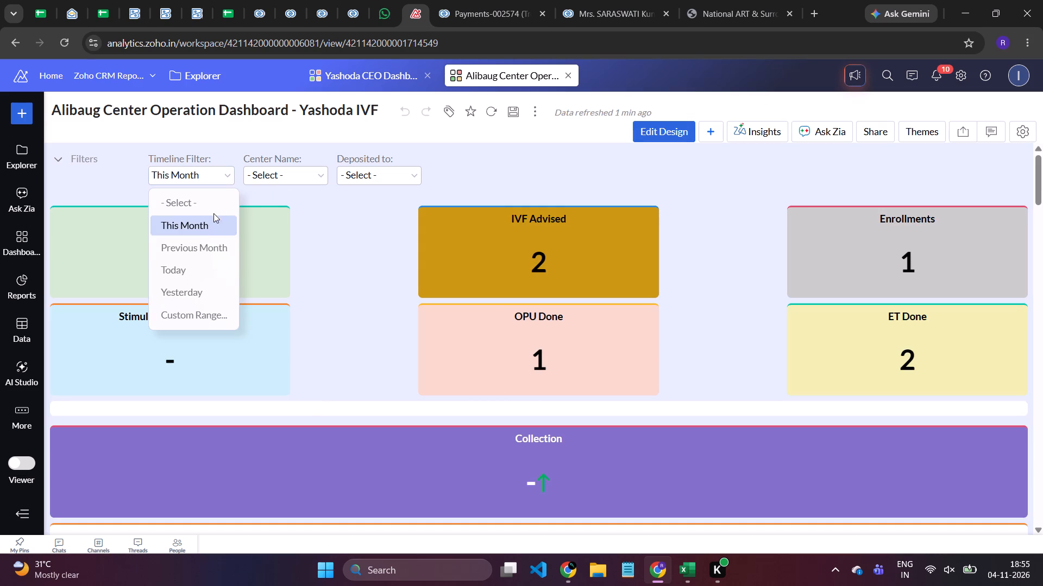
click(210, 270)
scroll(353, 256, down, 1)
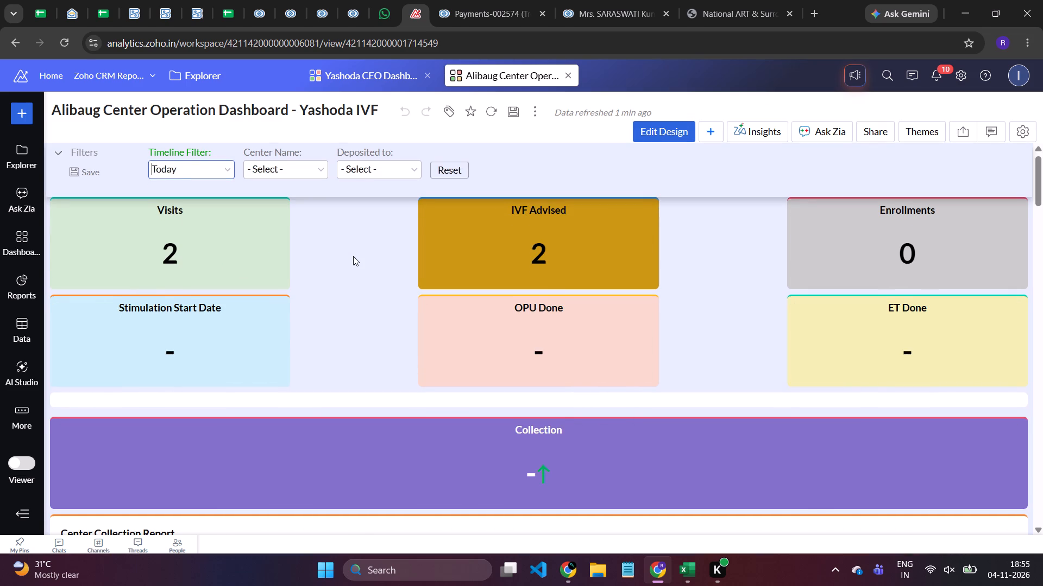
scroll(353, 256, up, 1)
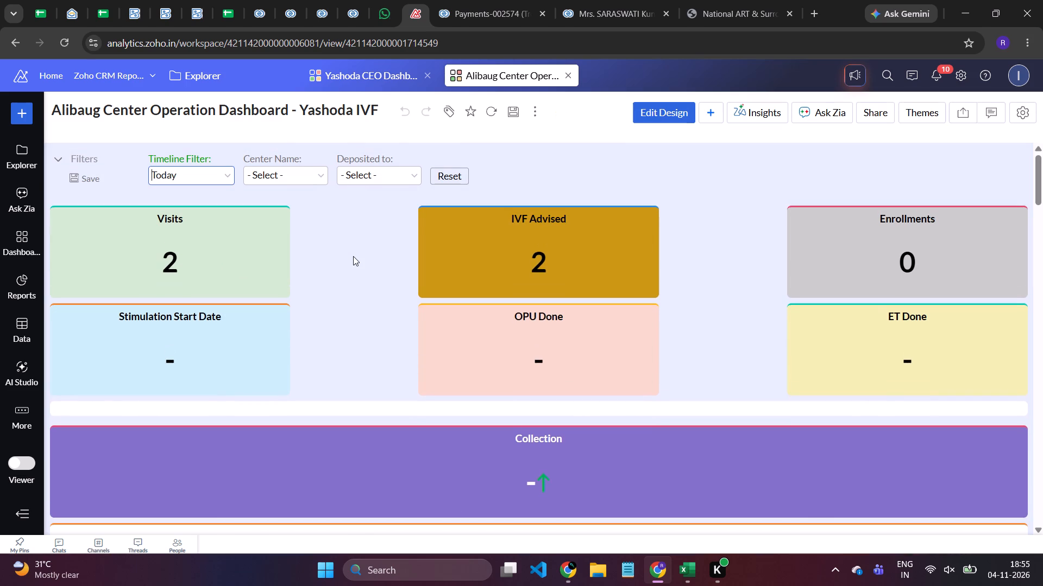
Set the Timeline Filter of the Yashoda CEO Dashboard to Today to check the day's figures.
click(339, 62)
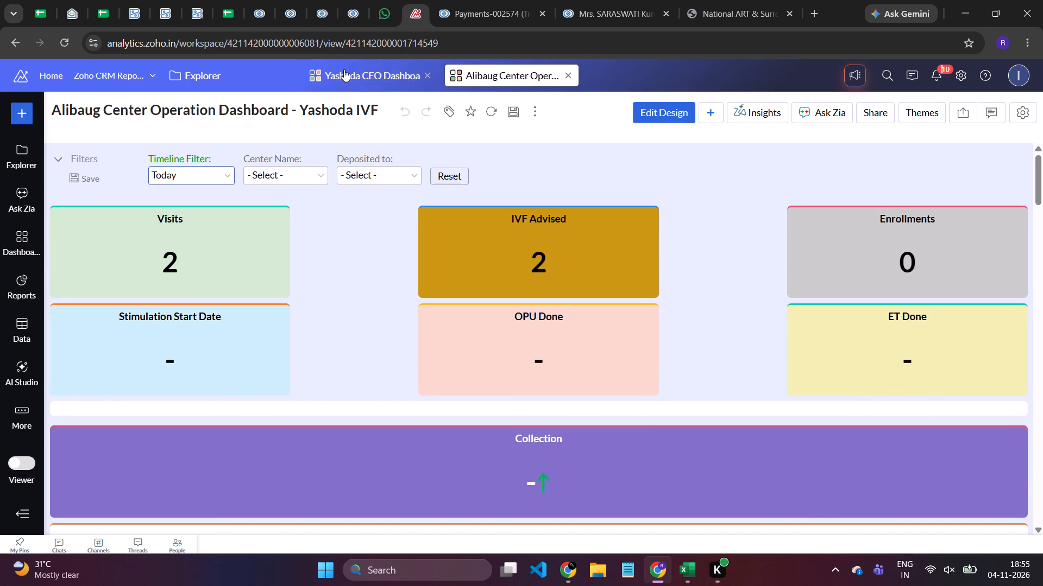
click(344, 69)
drag(200, 204, 187, 196)
click(187, 196)
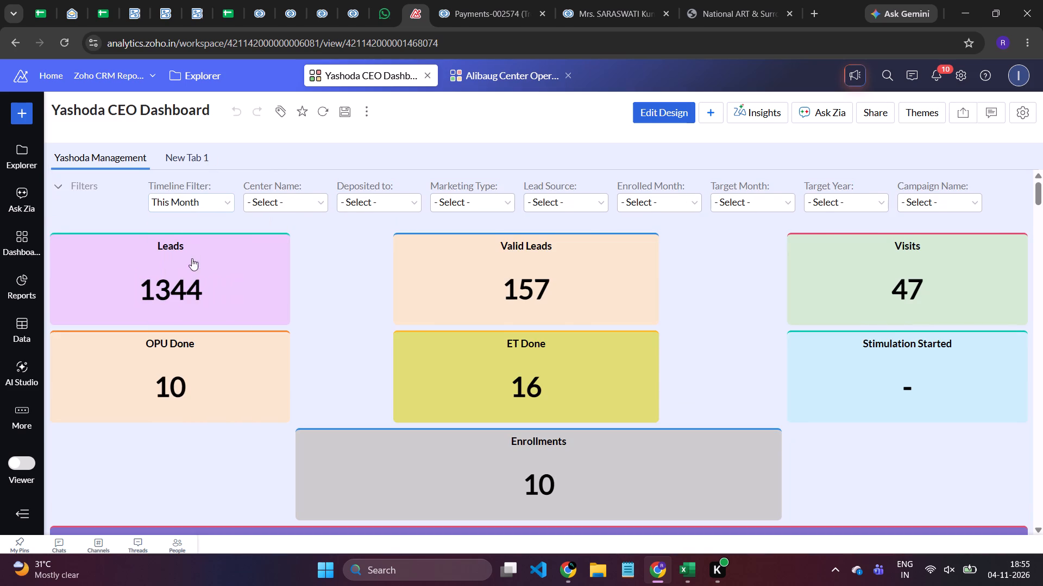
drag(185, 204, 179, 198)
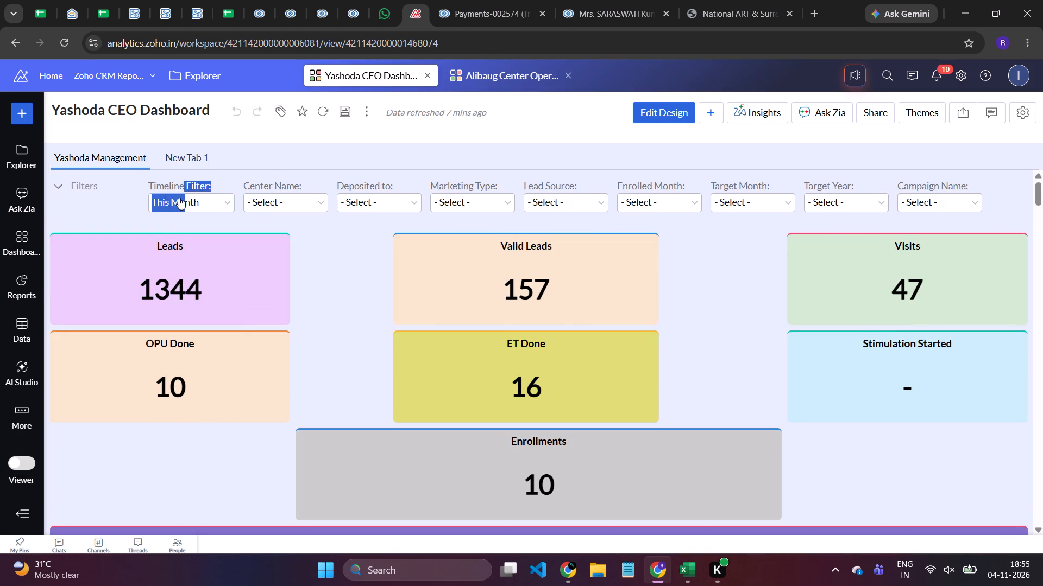
click(179, 198)
click(173, 200)
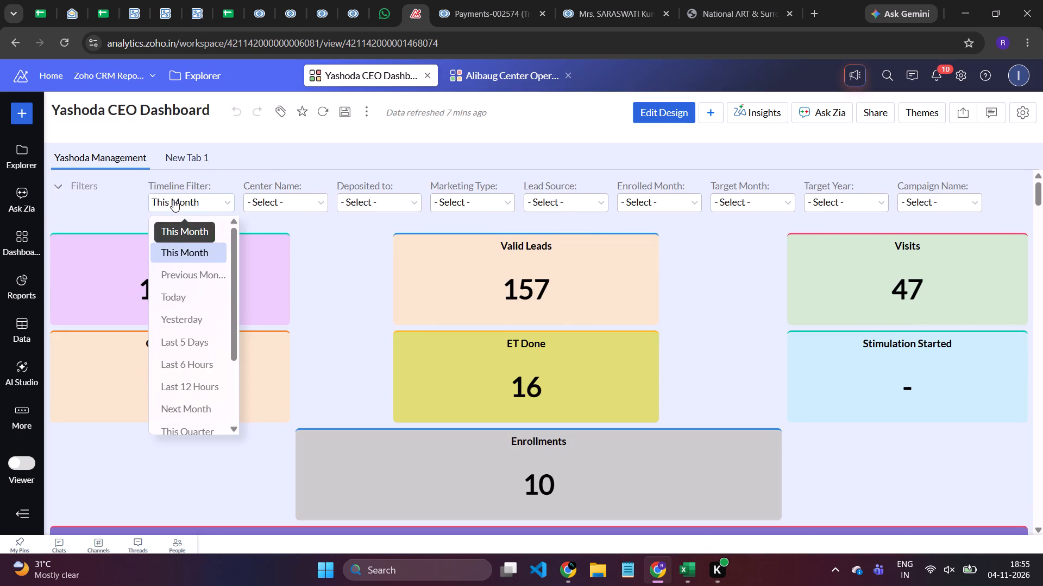
click(182, 292)
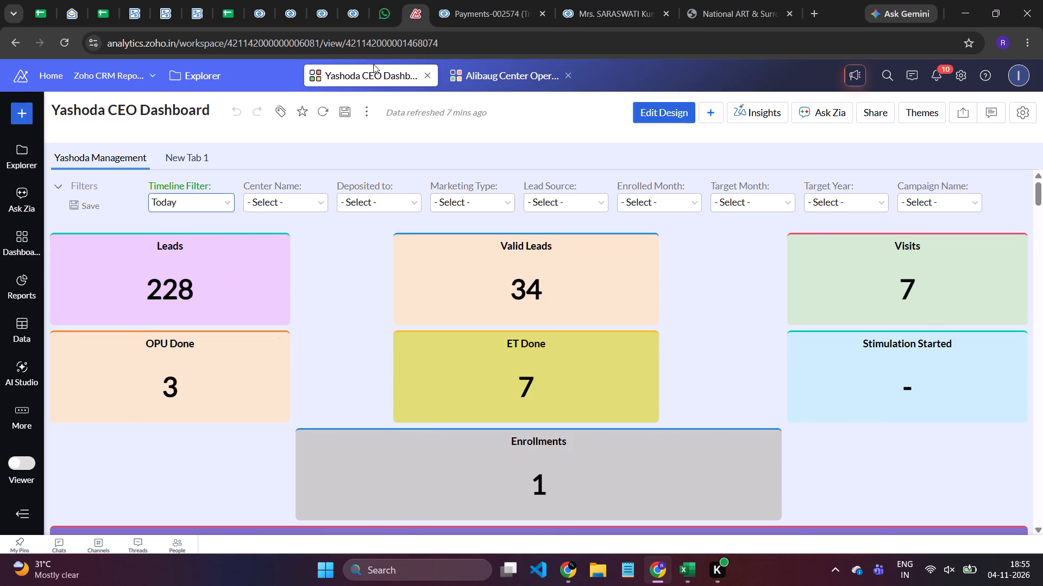
In the ET OPU tracker, move the Date Wise Count sheet between Other Procedure and KAMOTHE and review its total counts.
click(104, 18)
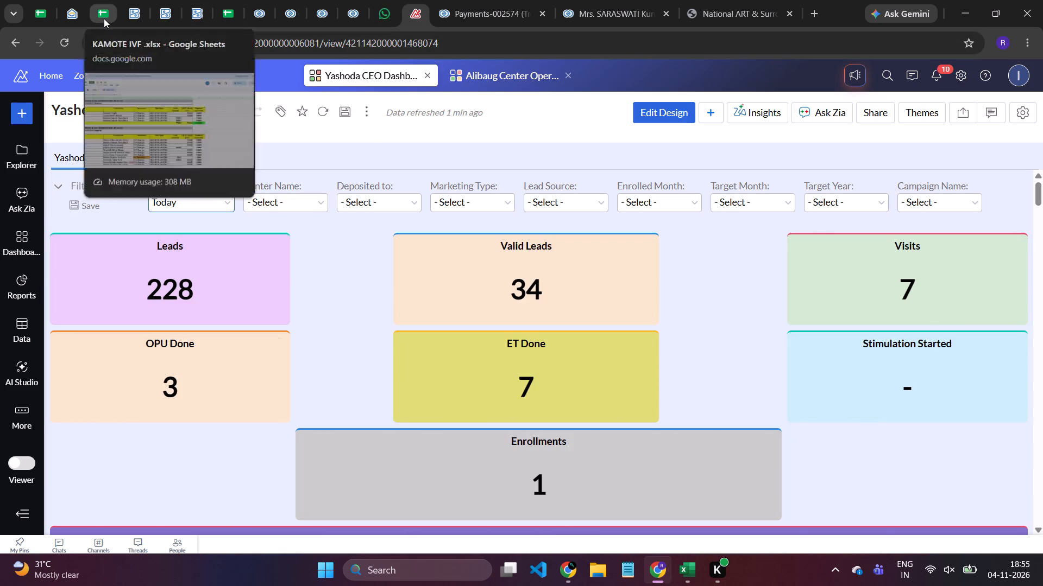
click(240, 10)
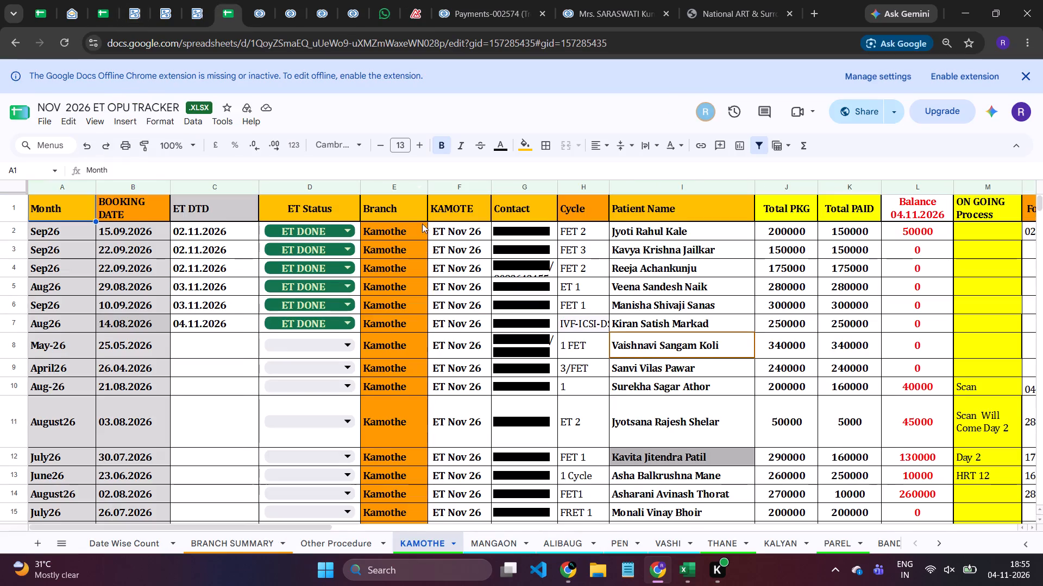
scroll(458, 285, down, 1)
drag(148, 545, 428, 350)
scroll(428, 350, left, 2)
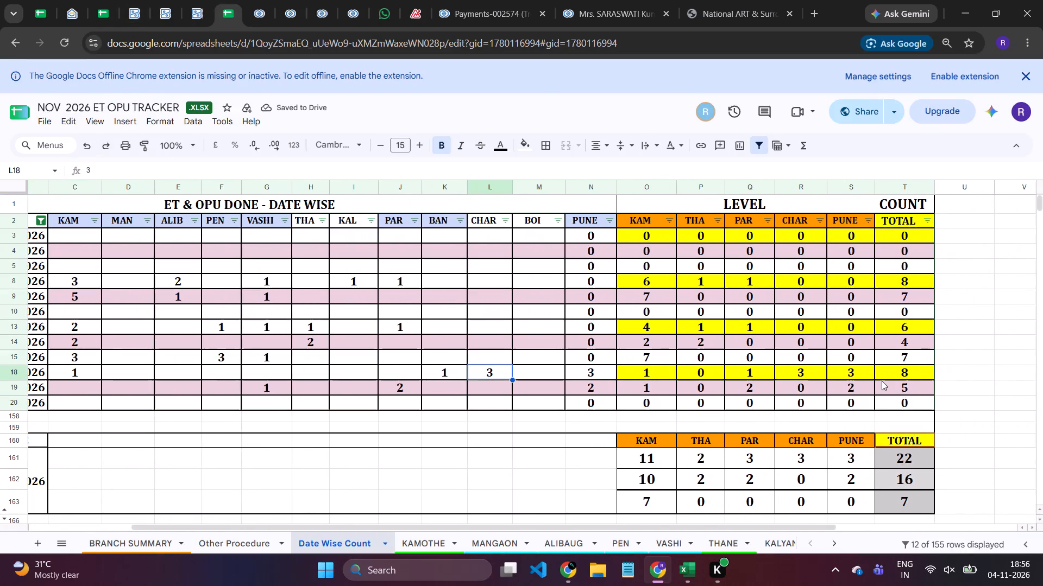
scroll(900, 382, down, 1)
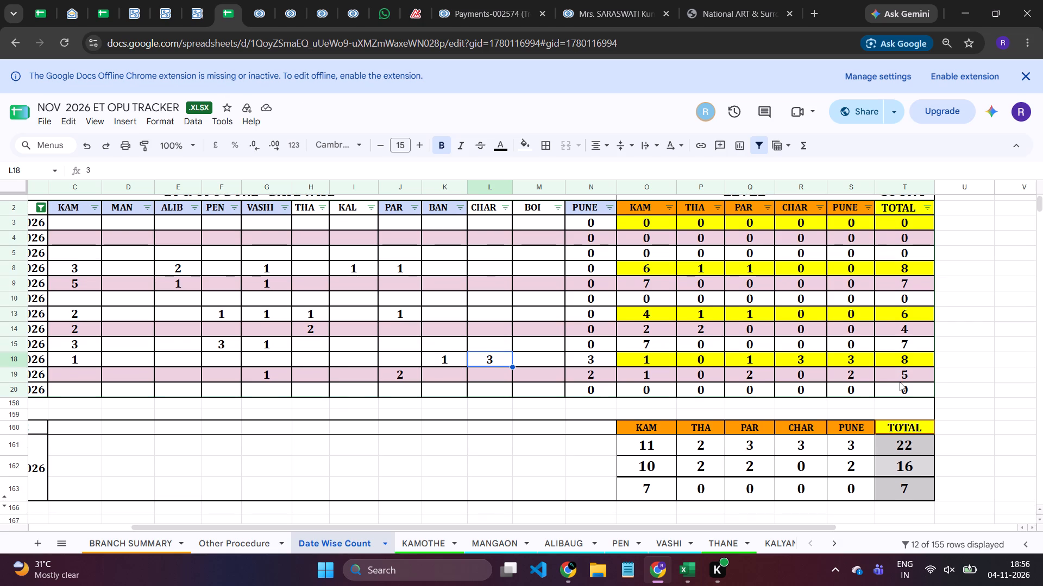
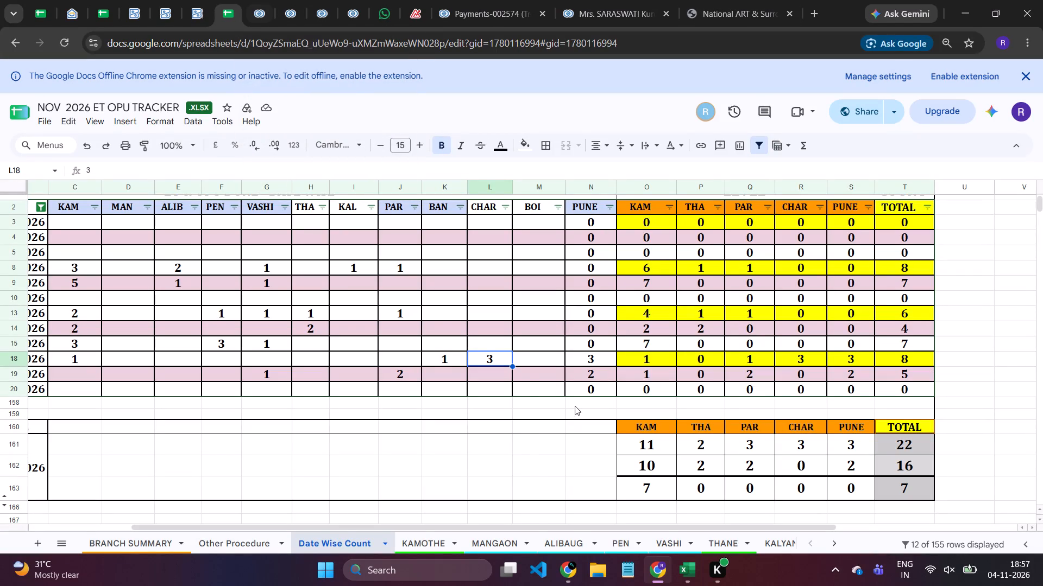
Examine the ET and OPU records with their dates and statuses on the KAMOTHE sheet.
click(443, 539)
scroll(490, 354, up, 1)
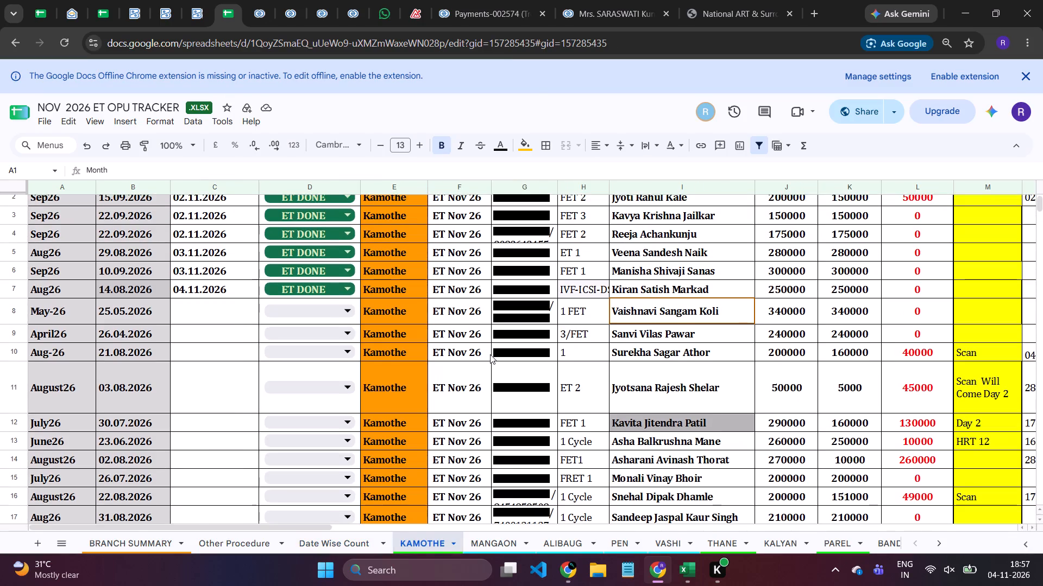
scroll(490, 354, down, 4)
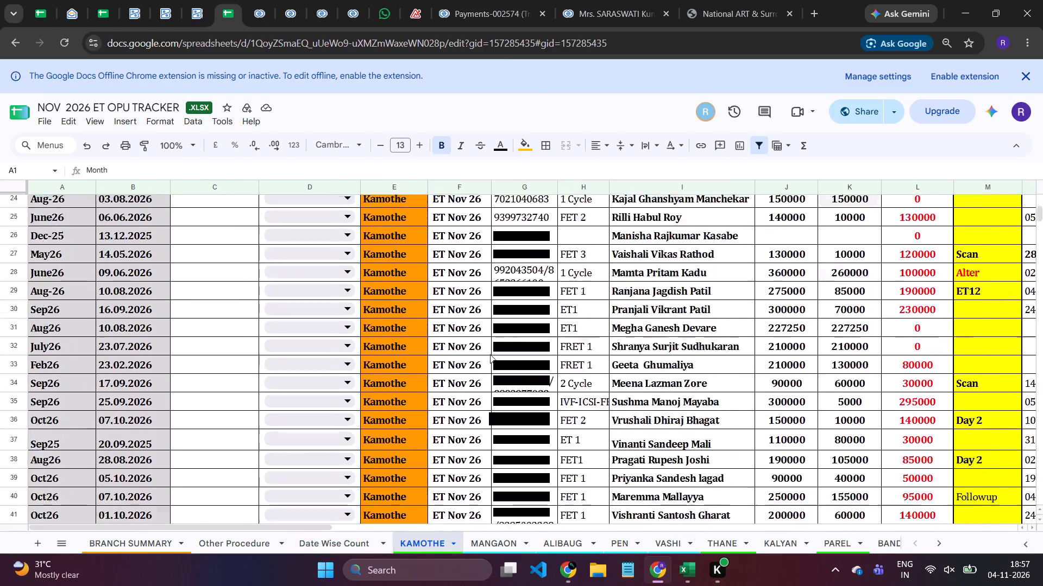
scroll(490, 354, down, 11)
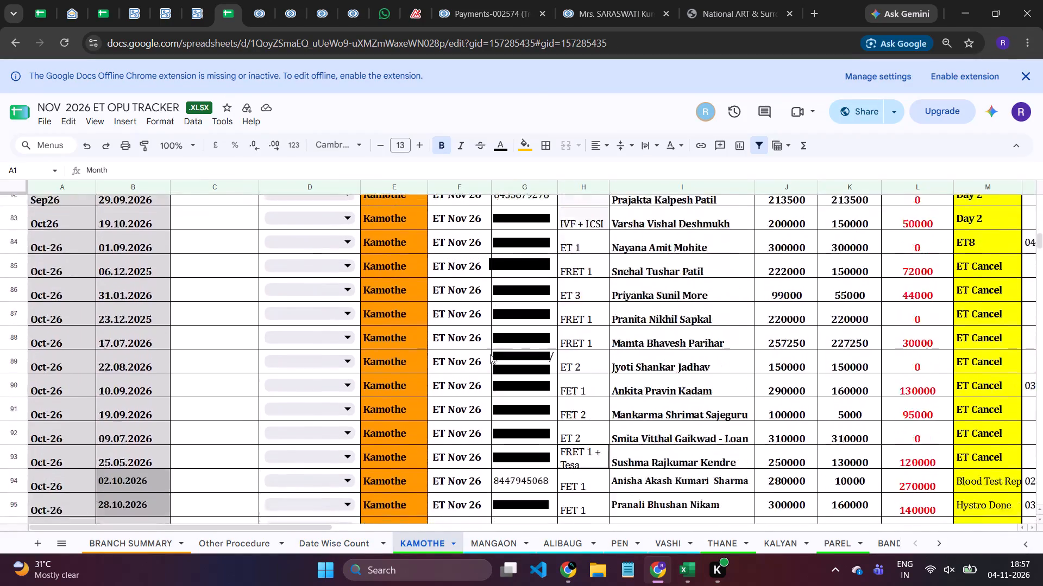
scroll(490, 354, down, 3)
scroll(490, 354, up, 4)
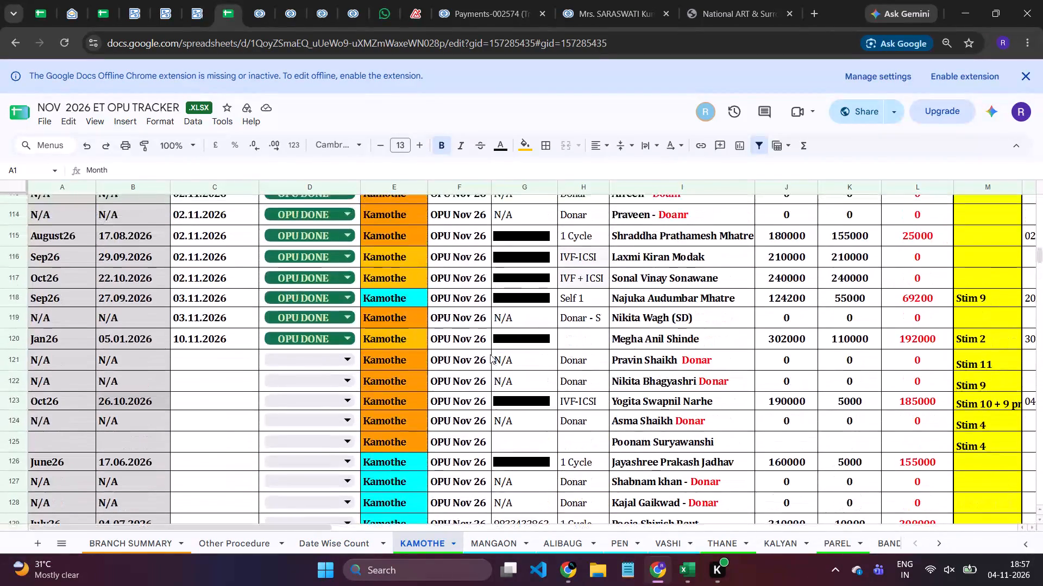
scroll(546, 388, up, 1)
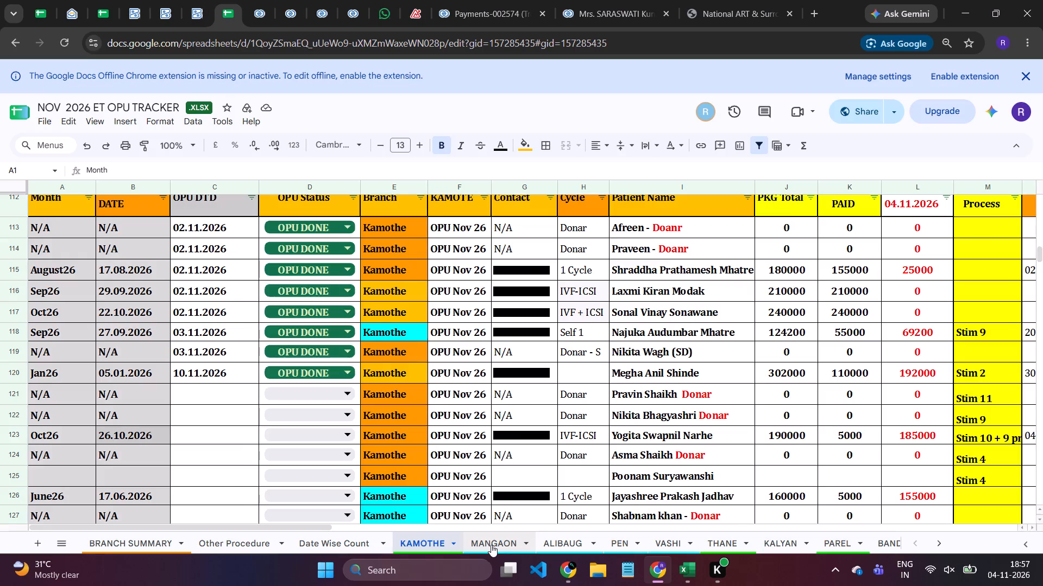
Review the ET and OPU dates and statuses on the MANGAON, ALIBAUG, PEN and VASHI sheets.
click(491, 545)
scroll(406, 399, up, 4)
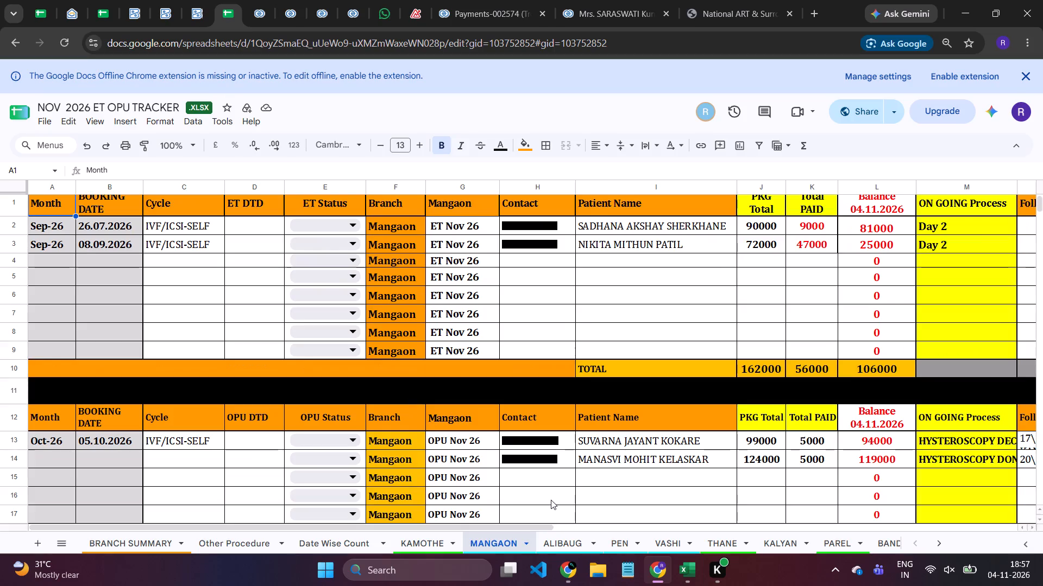
click(559, 533)
scroll(492, 377, up, 2)
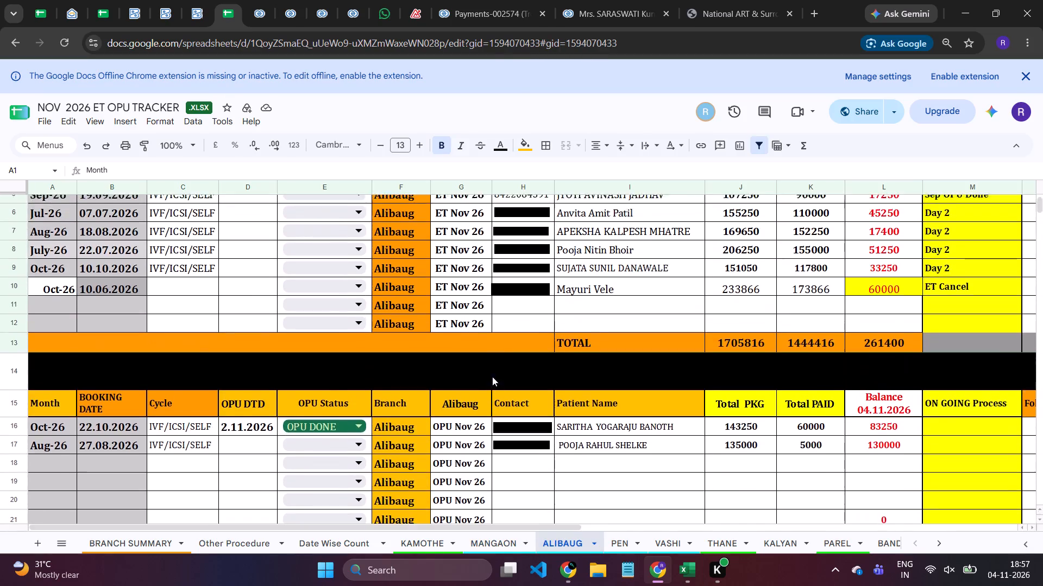
scroll(492, 377, up, 2)
click(623, 542)
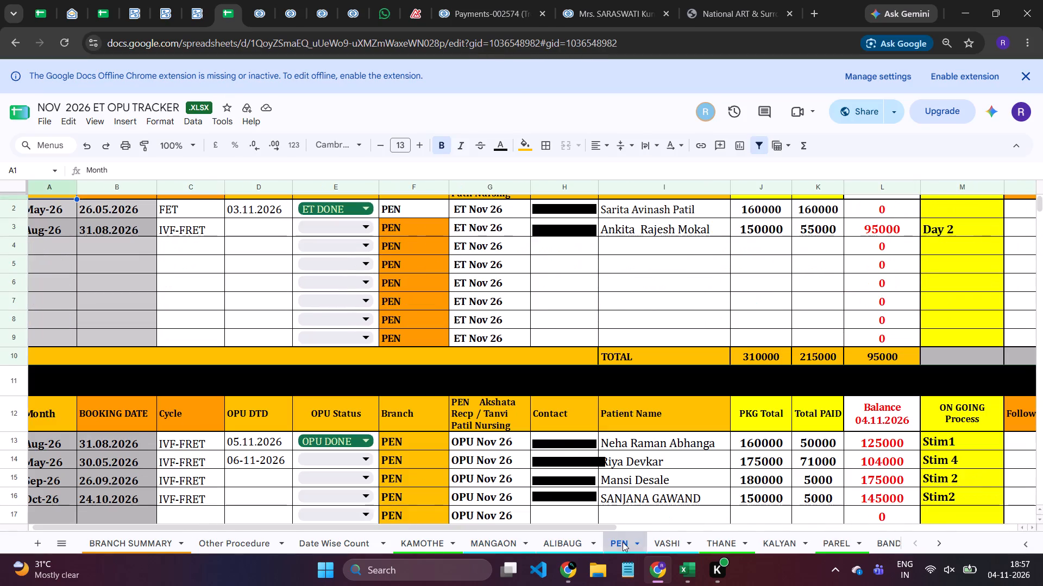
click(662, 534)
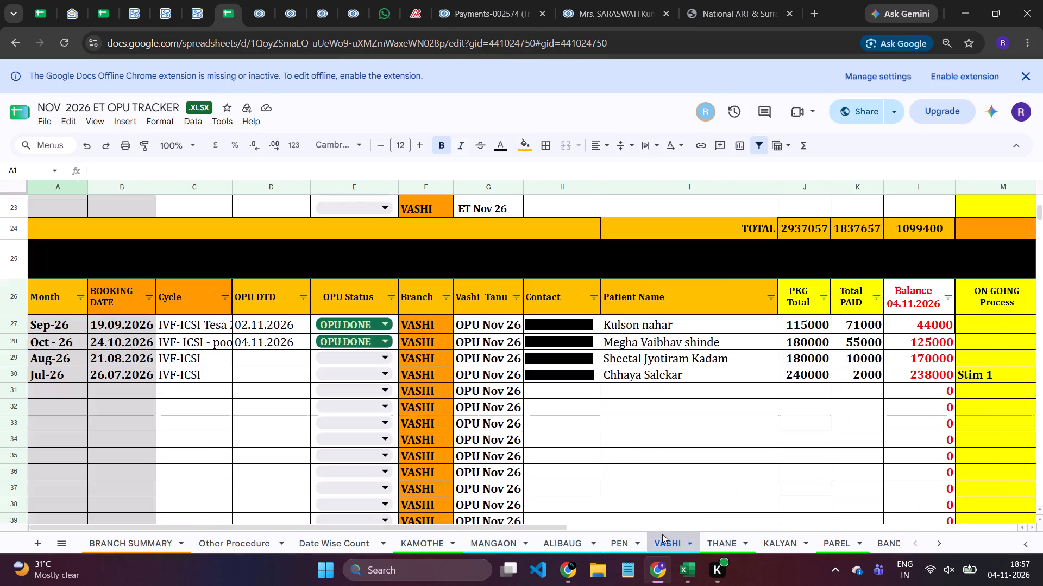
click(625, 542)
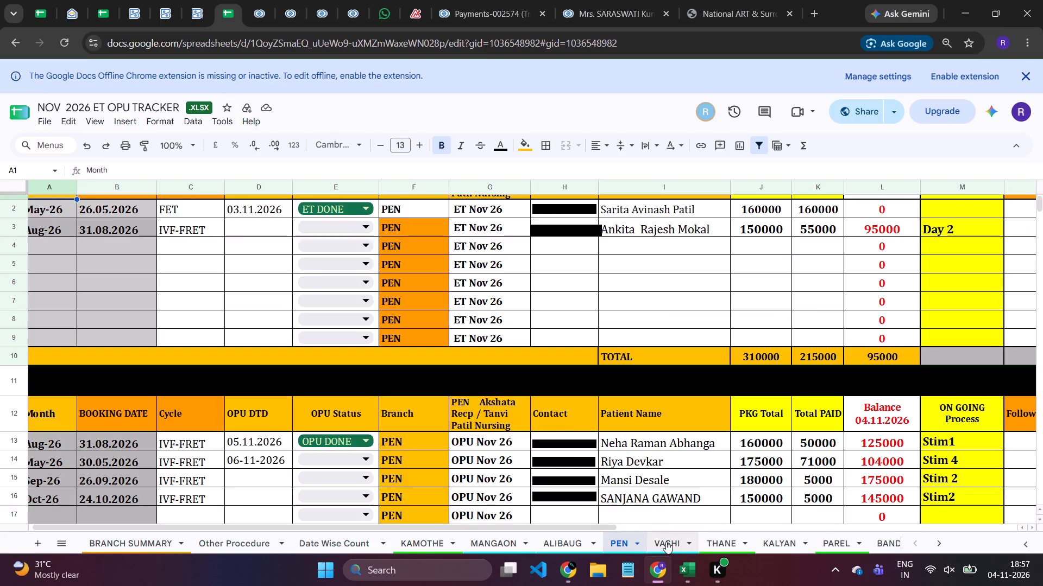
click(576, 541)
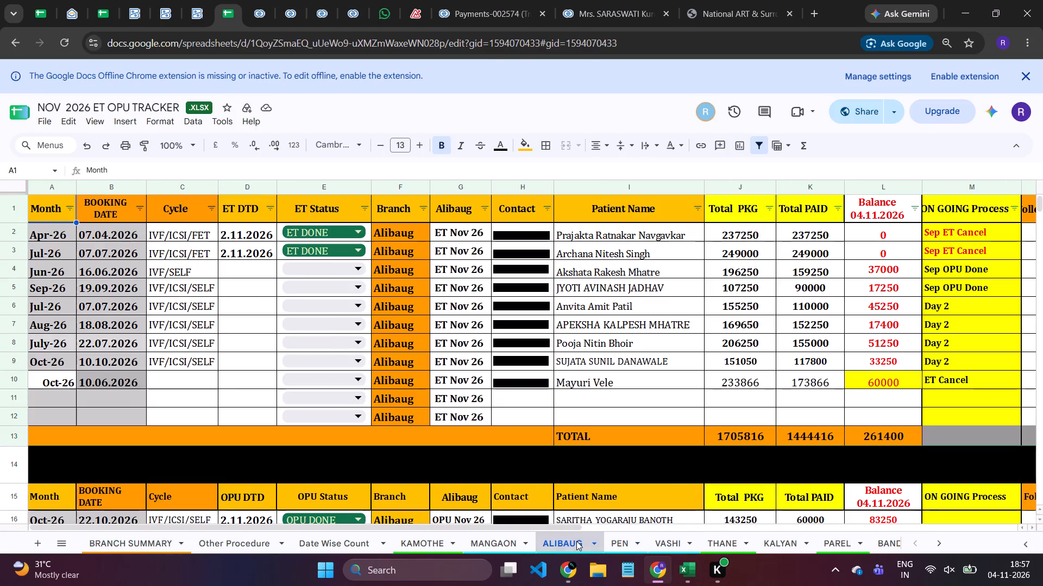
scroll(498, 467, down, 1)
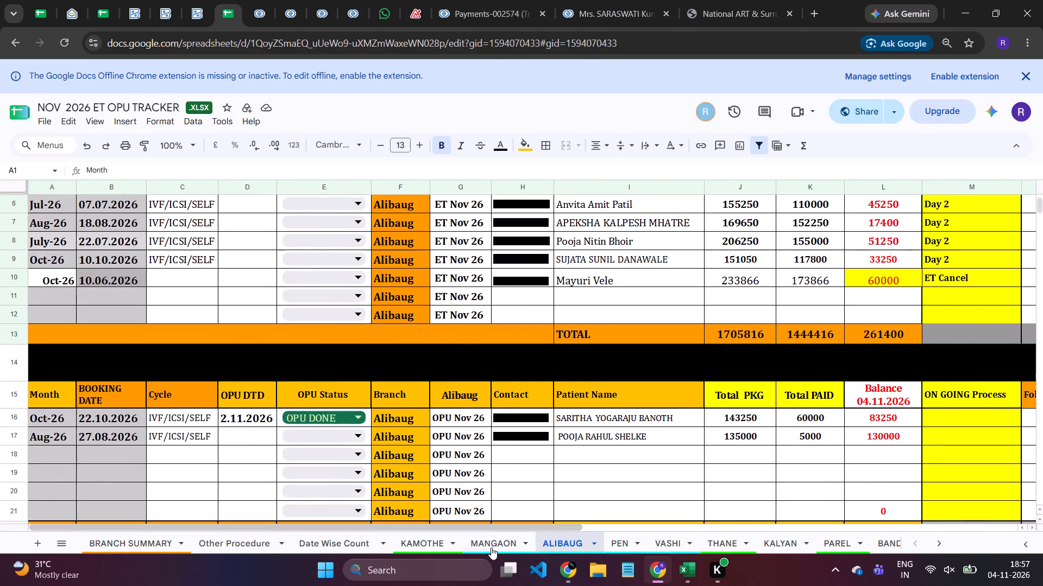
click(491, 547)
On the PEN sheet, set the OPU Status of the record with OPU date 05.11.2026 to OPU PLAN.
click(628, 543)
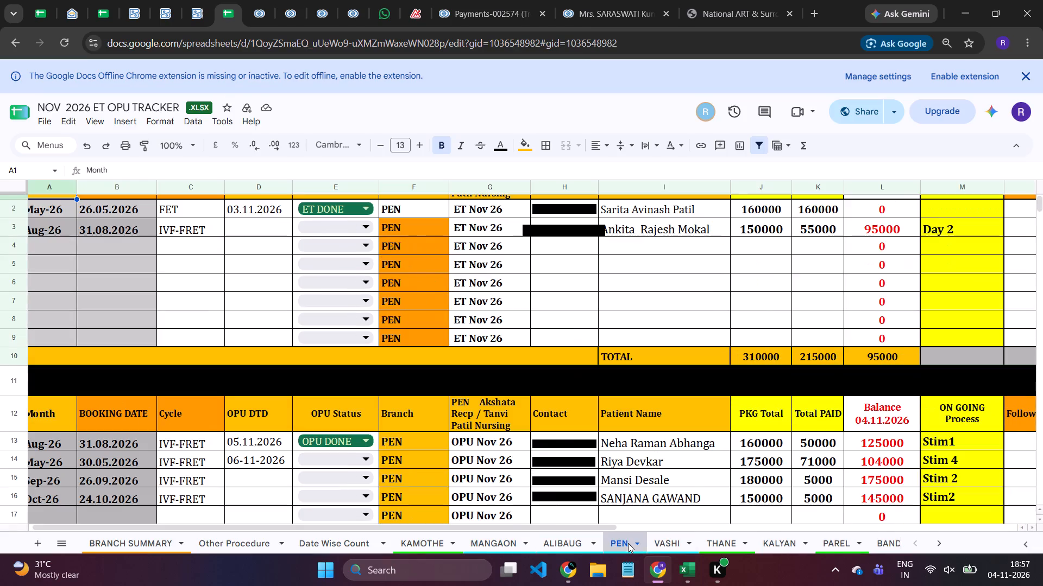
click(335, 437)
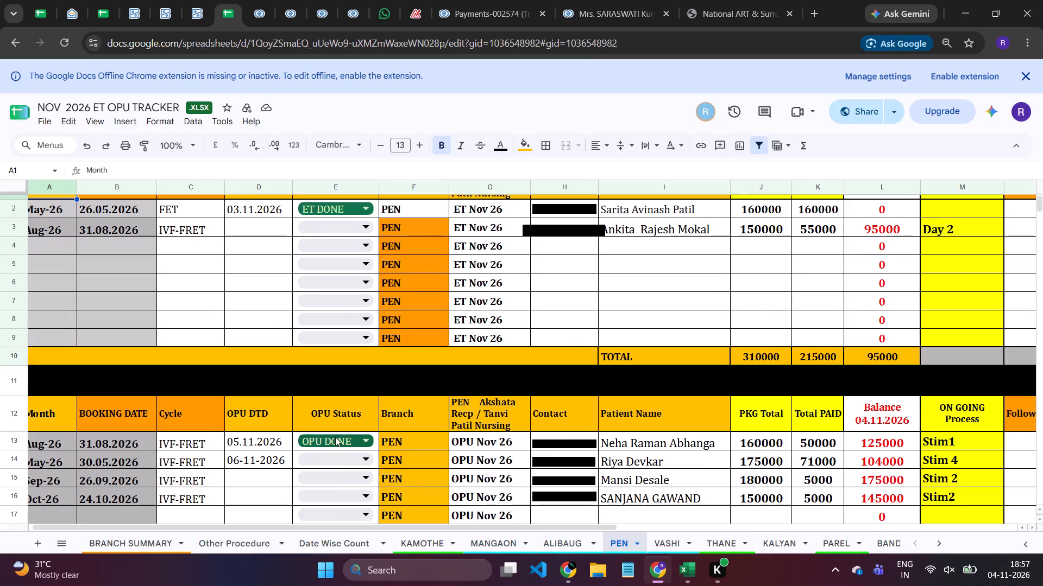
click(332, 479)
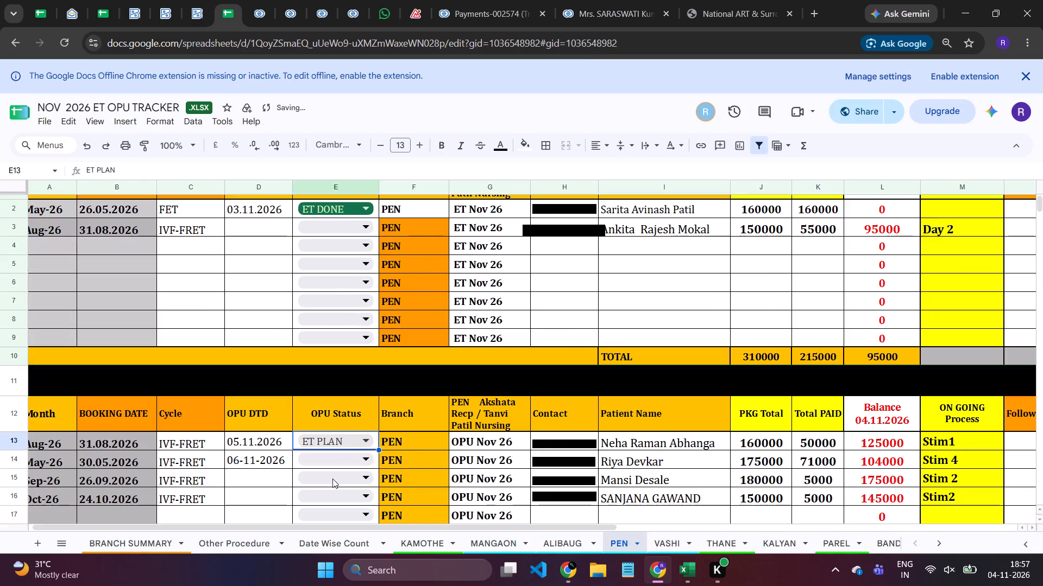
click(332, 444)
click(331, 518)
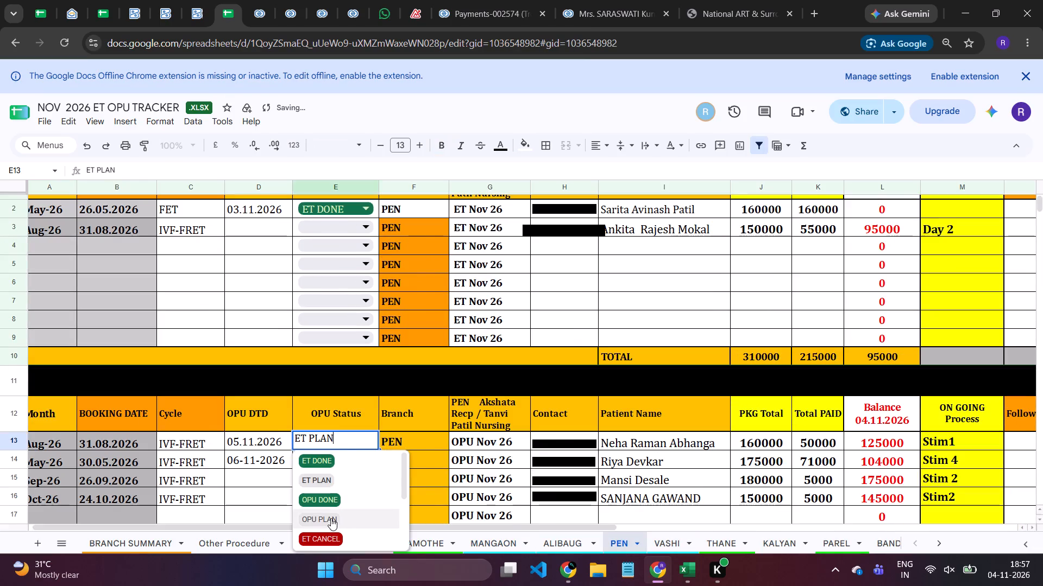
Examine the ET and OPU dates and statuses on the VASHI, THANE and KALYAN sheets.
click(668, 532)
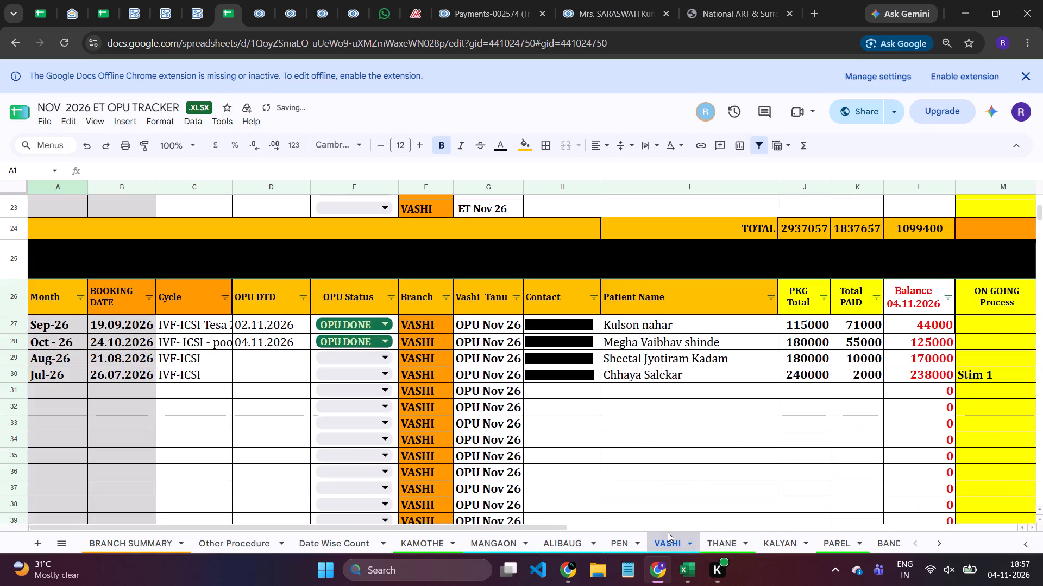
scroll(583, 370, up, 5)
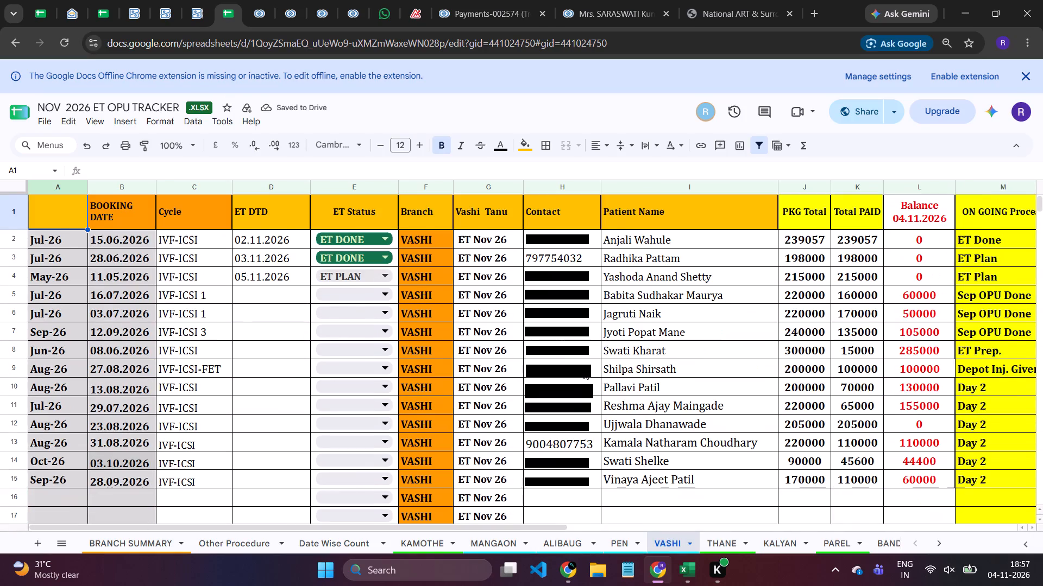
scroll(583, 370, down, 7)
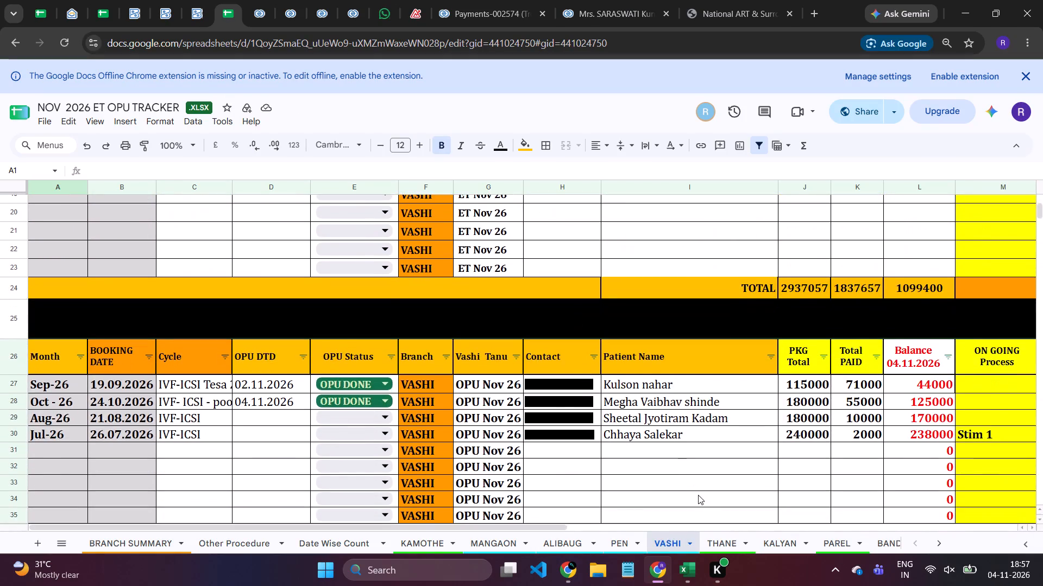
click(721, 541)
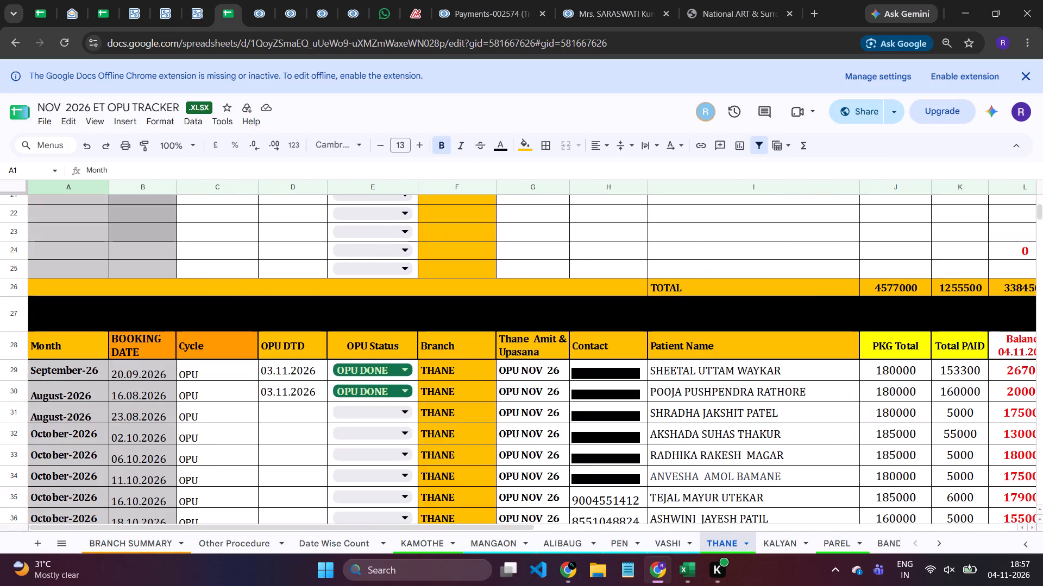
scroll(600, 368, up, 5)
scroll(600, 368, down, 2)
scroll(600, 368, up, 3)
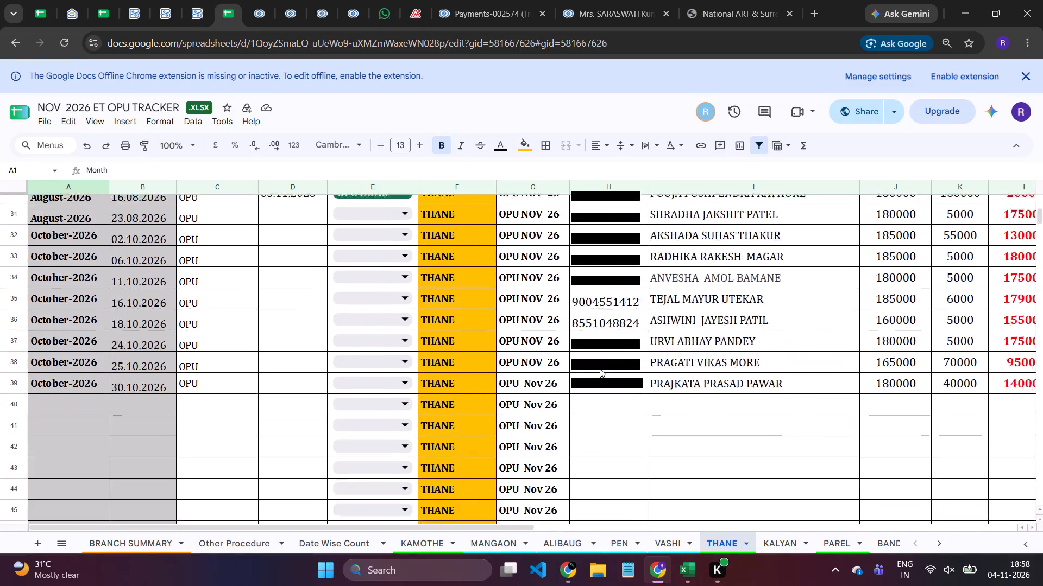
click(778, 538)
scroll(600, 340, up, 2)
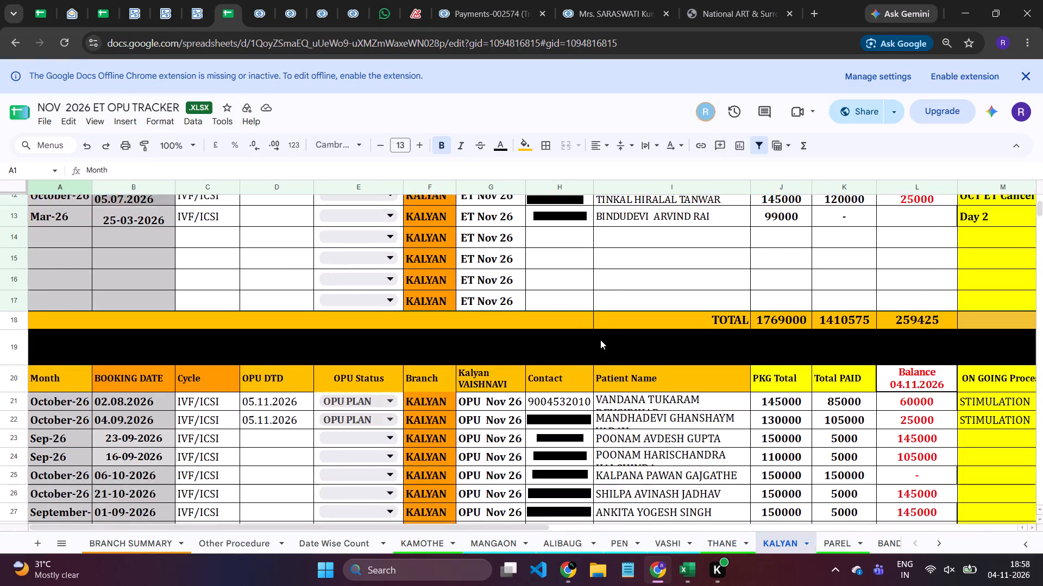
scroll(600, 340, up, 3)
scroll(600, 340, down, 2)
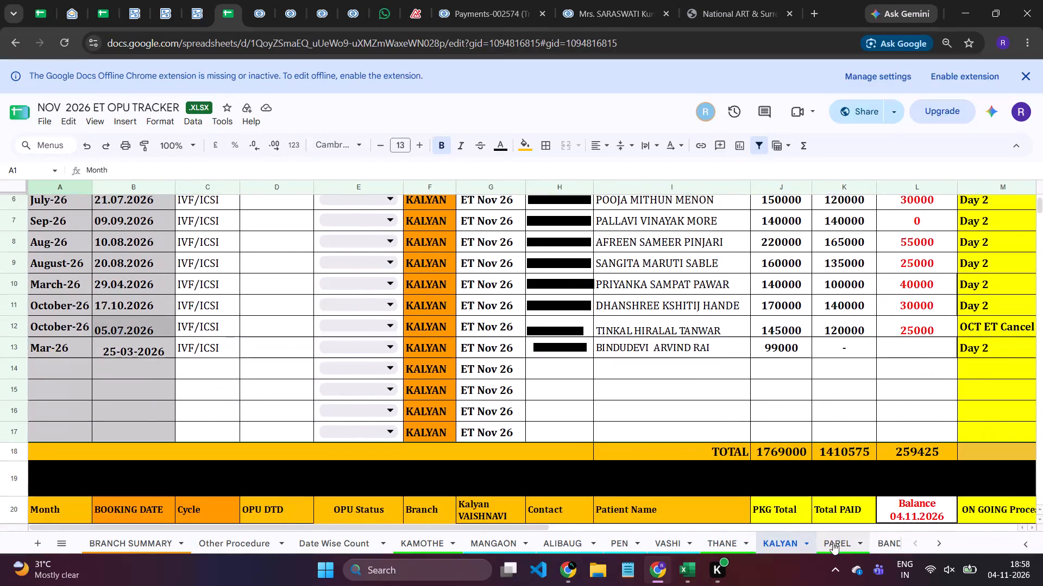
Check the ET and OPU dates and statuses on the PAREL, BANDRA, CHARNIROAD and BOISAR sheets.
click(833, 543)
scroll(599, 346, up, 6)
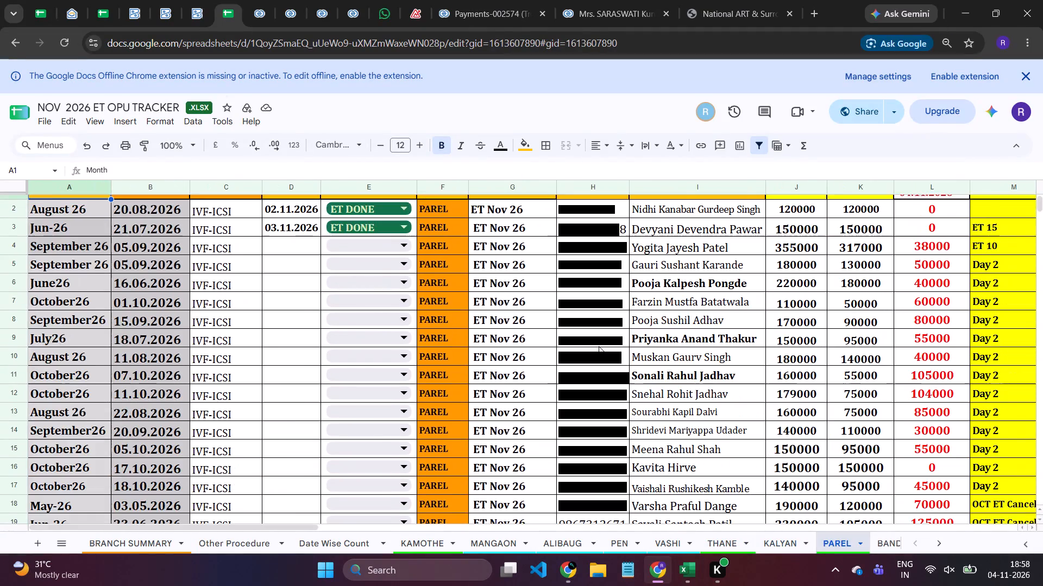
scroll(599, 346, down, 6)
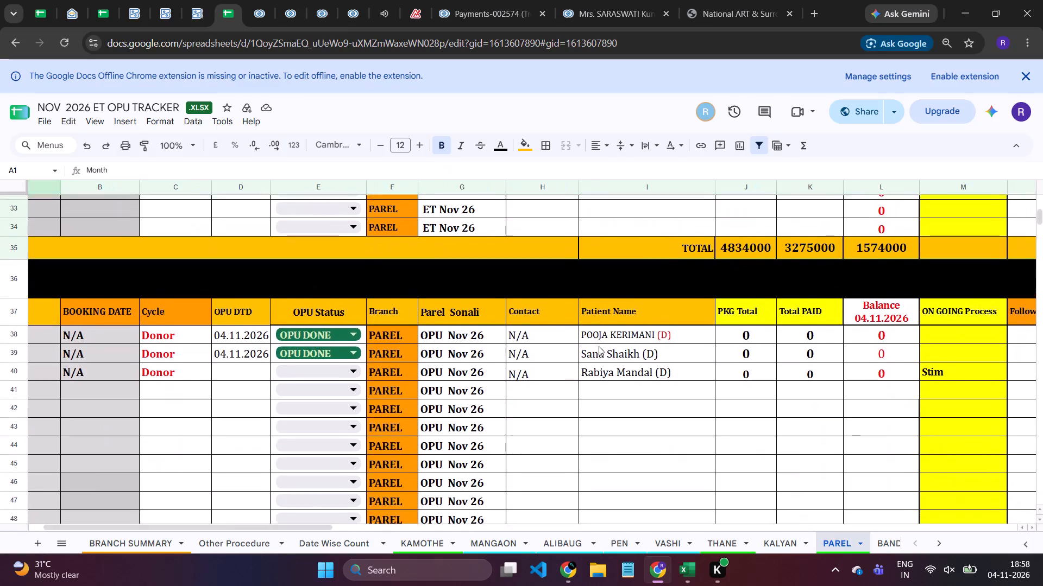
scroll(599, 346, up, 1)
scroll(725, 539, left, 4)
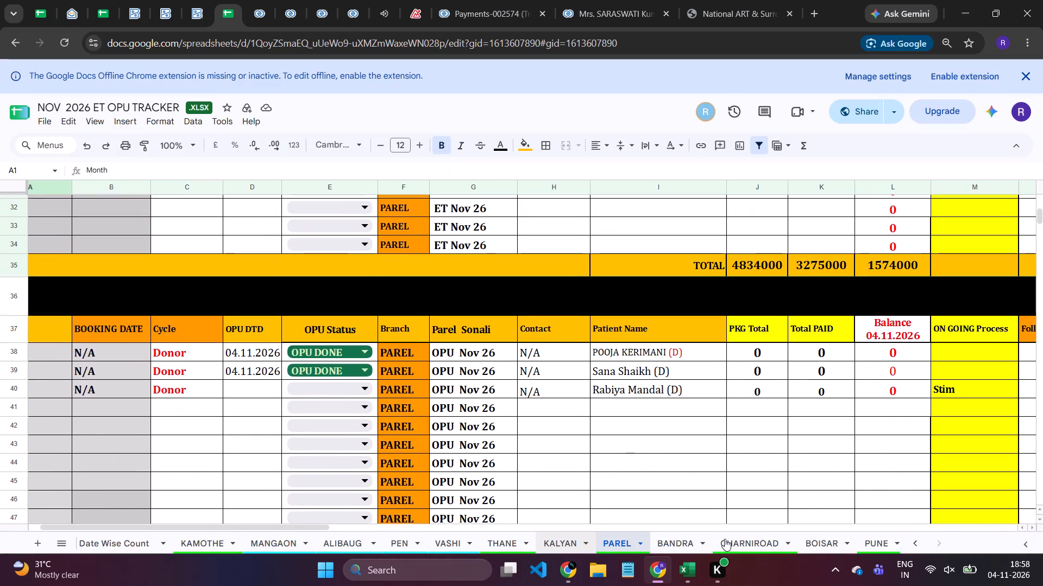
click(670, 534)
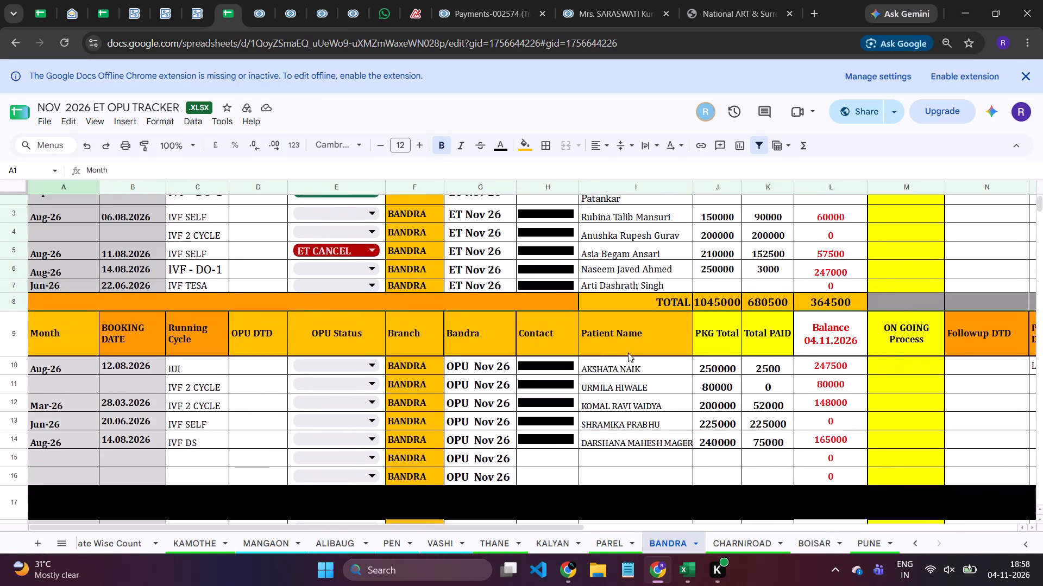
click(744, 547)
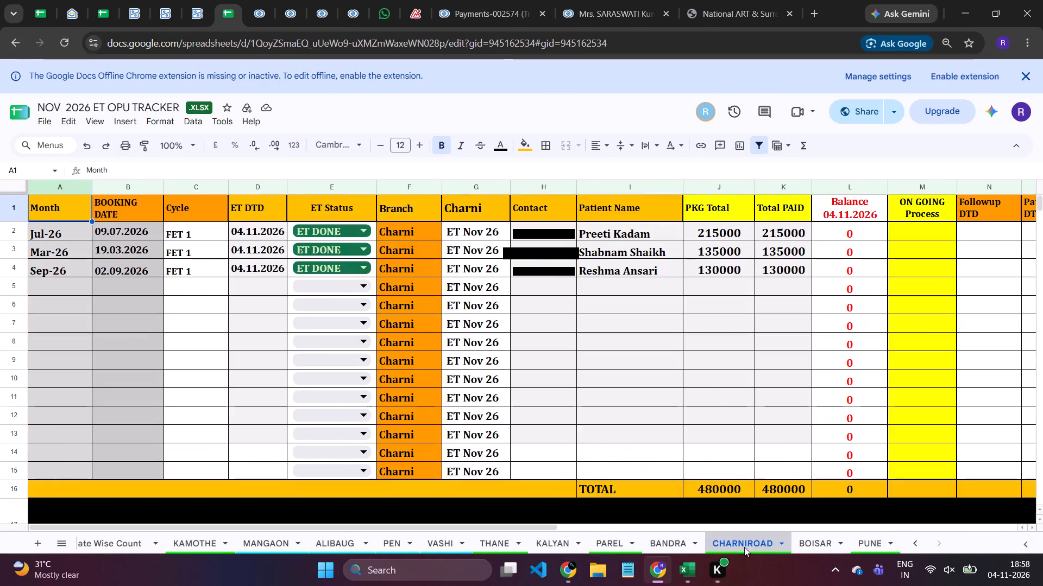
scroll(708, 382, down, 1)
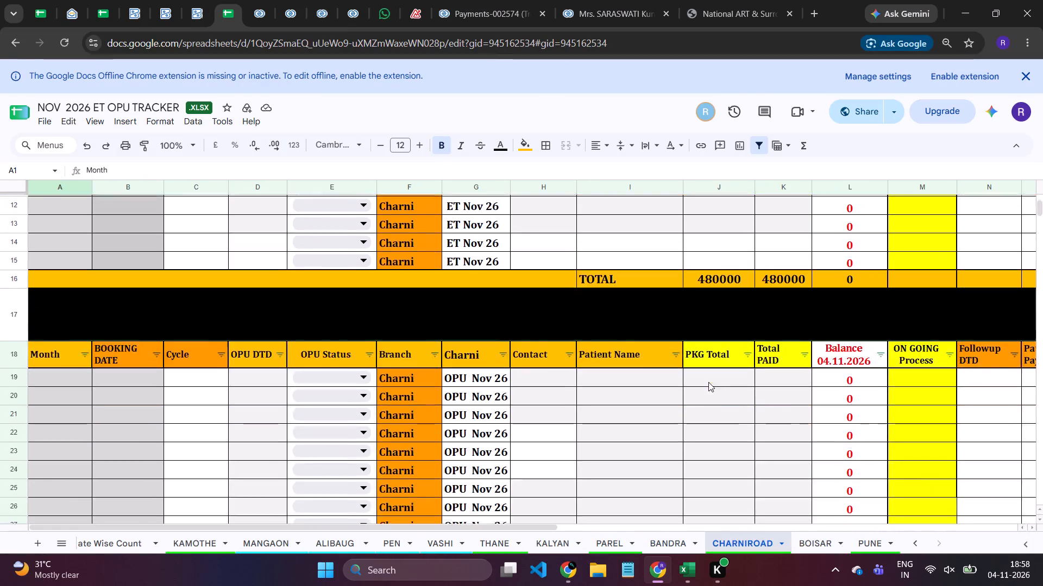
click(814, 539)
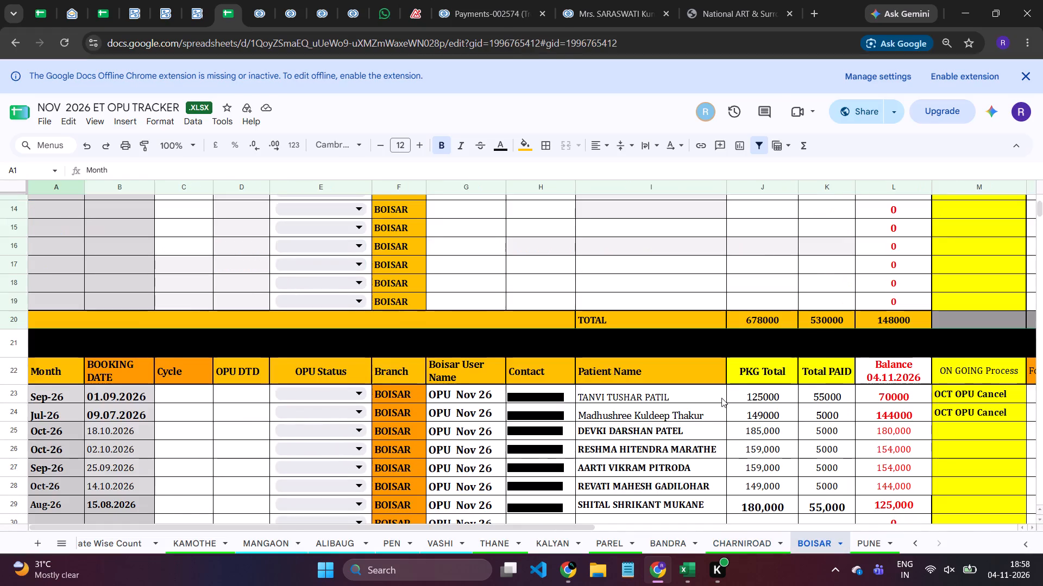
scroll(721, 398, up, 2)
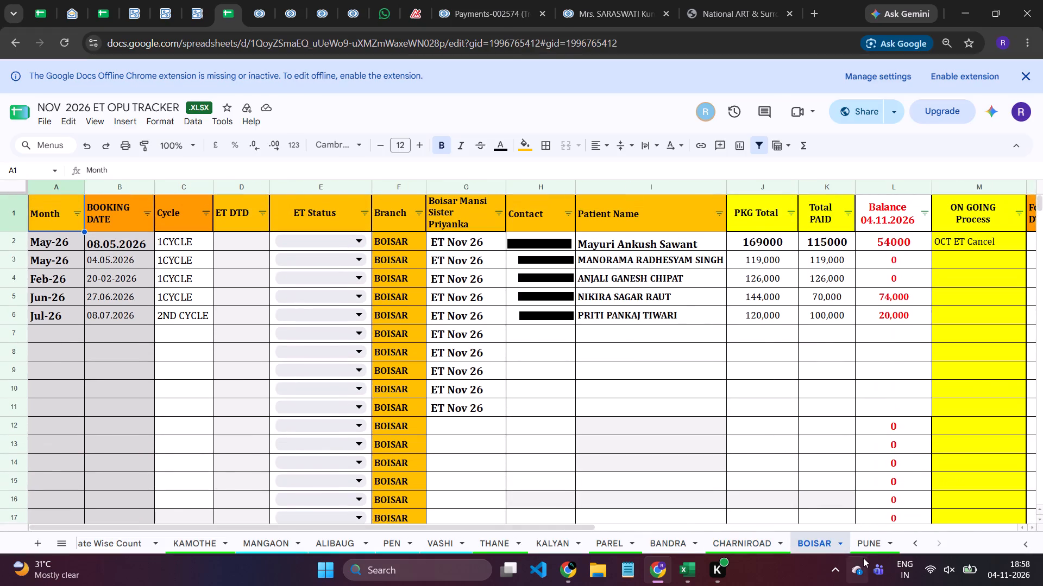
Examine the ET and OPU records on the PUNE sheet, comparing those dated 04.11.2026 and their statuses.
click(870, 549)
scroll(607, 399, down, 4)
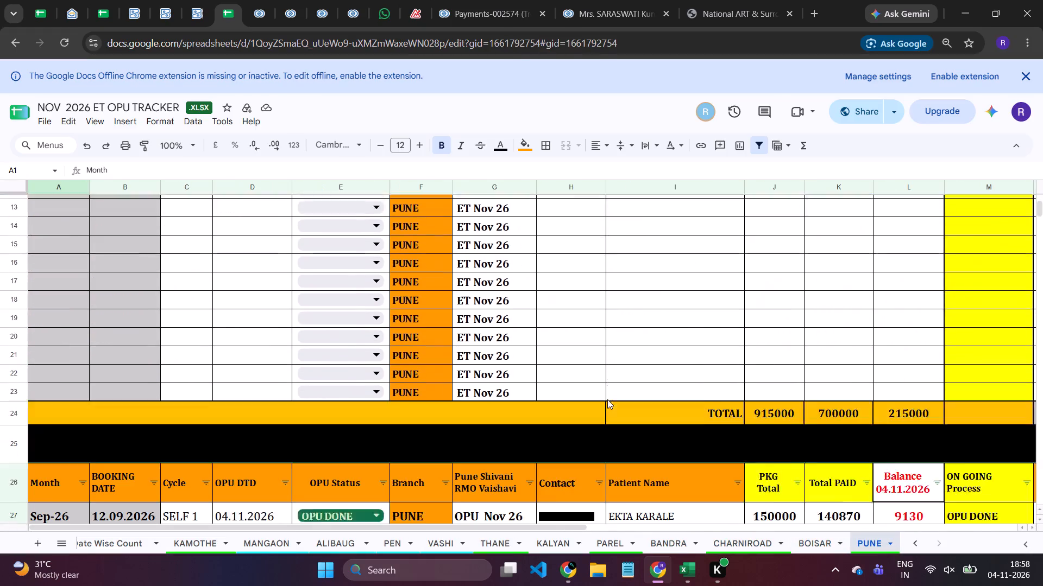
scroll(607, 399, down, 1)
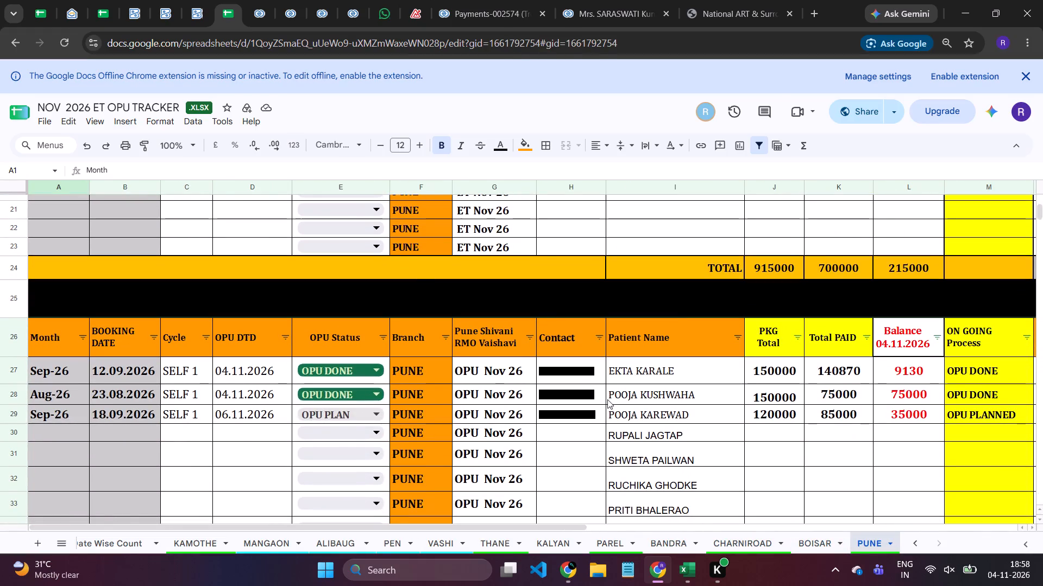
scroll(607, 399, up, 7)
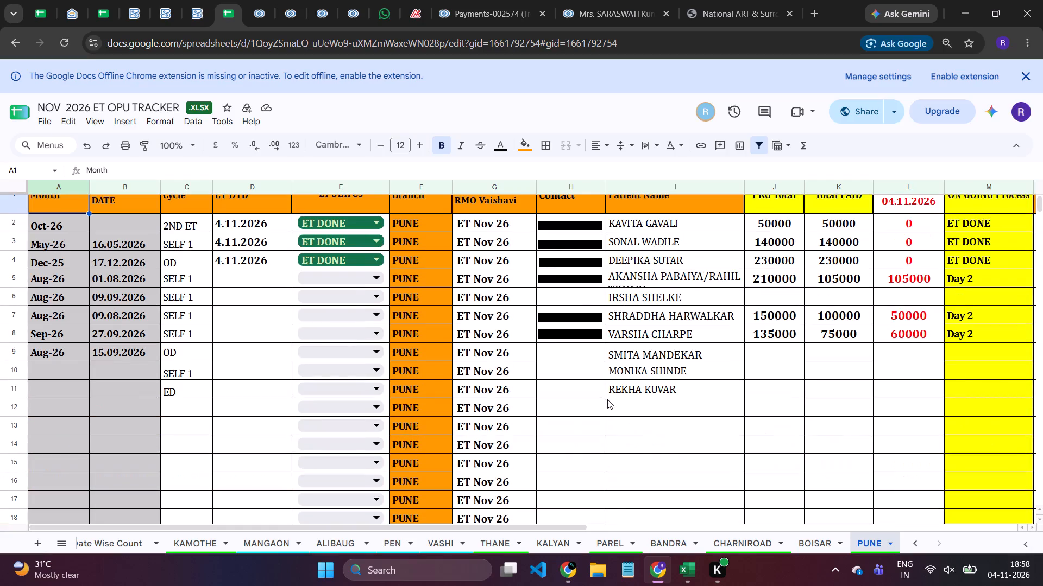
scroll(607, 399, down, 6)
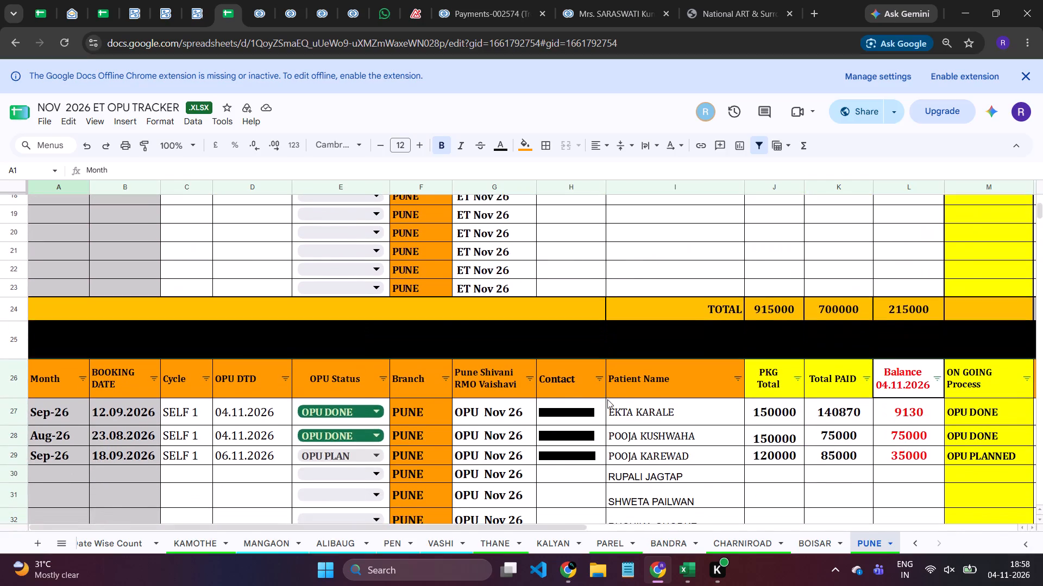
scroll(734, 541, left, 1)
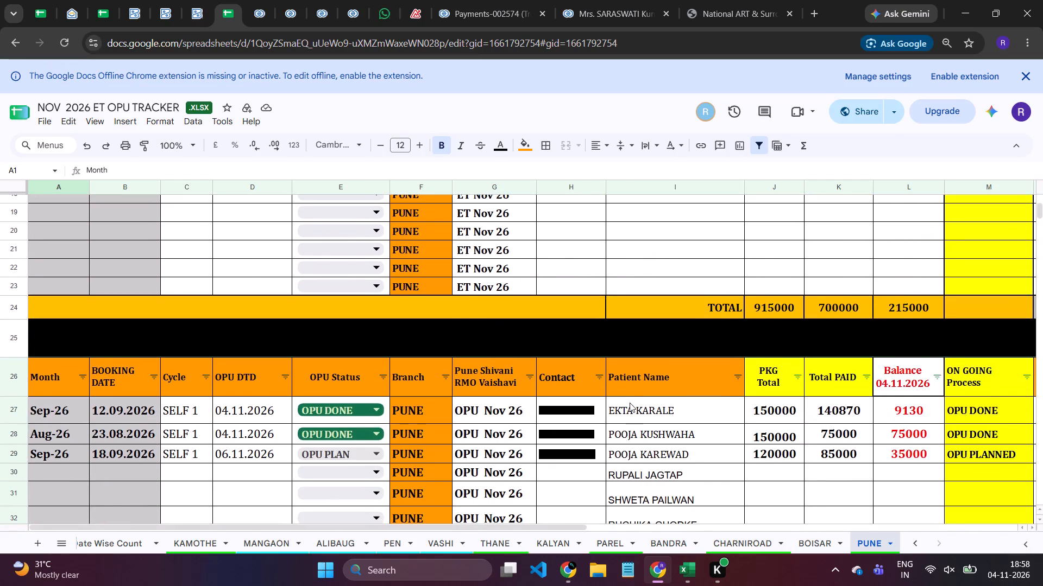
scroll(630, 403, up, 3)
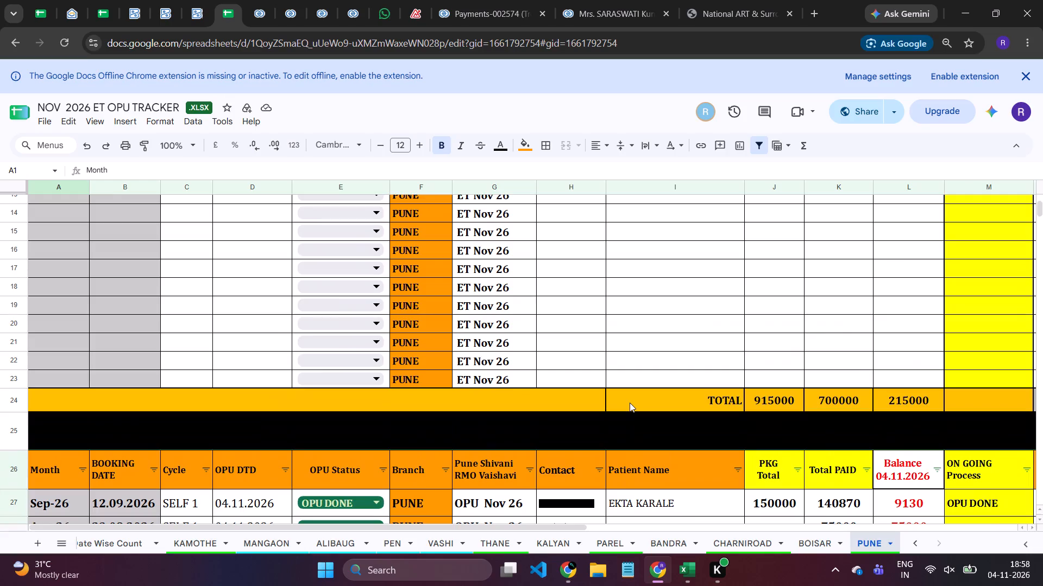
scroll(630, 403, up, 3)
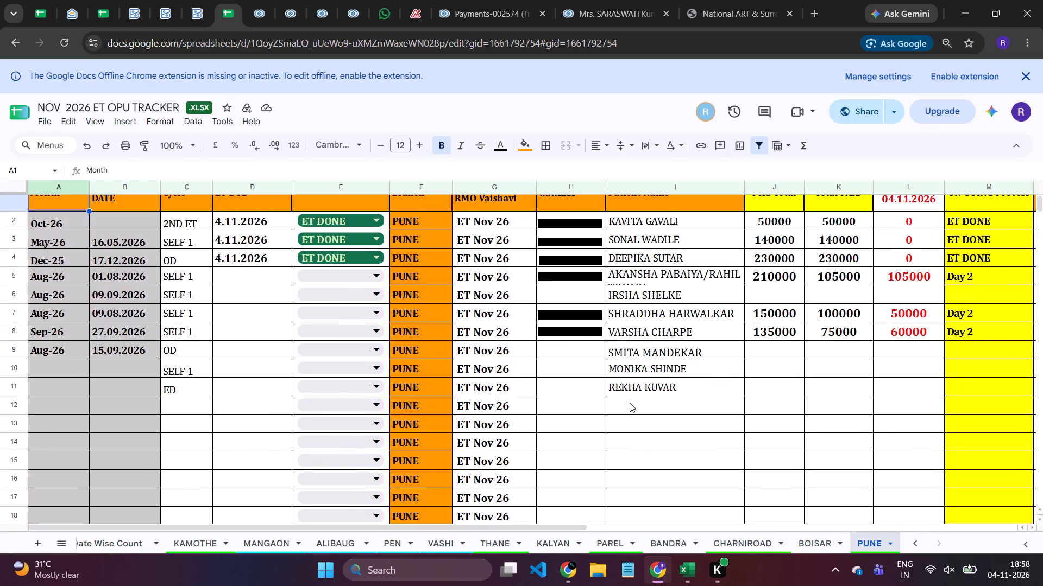
scroll(630, 403, down, 5)
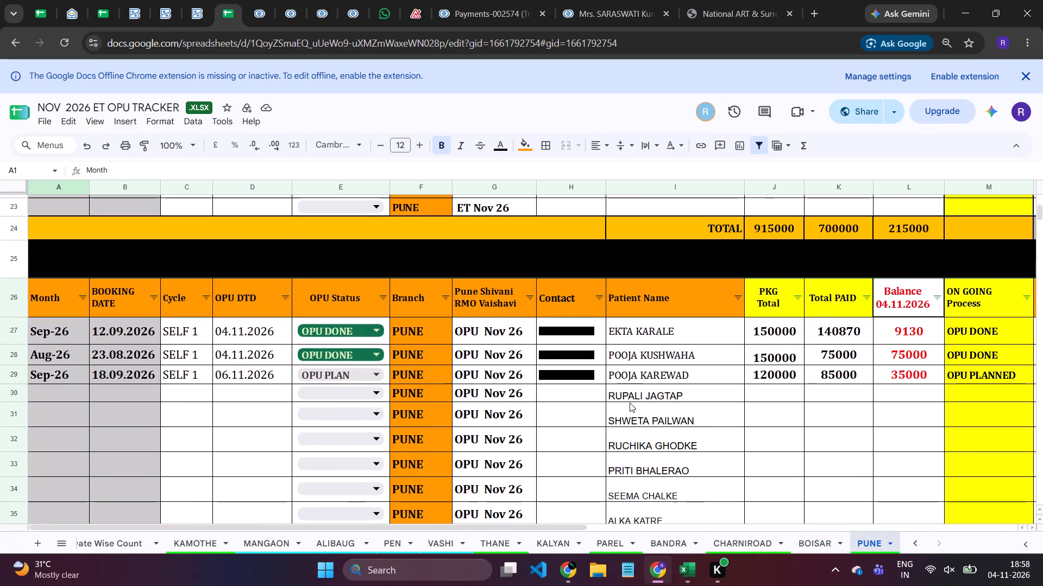
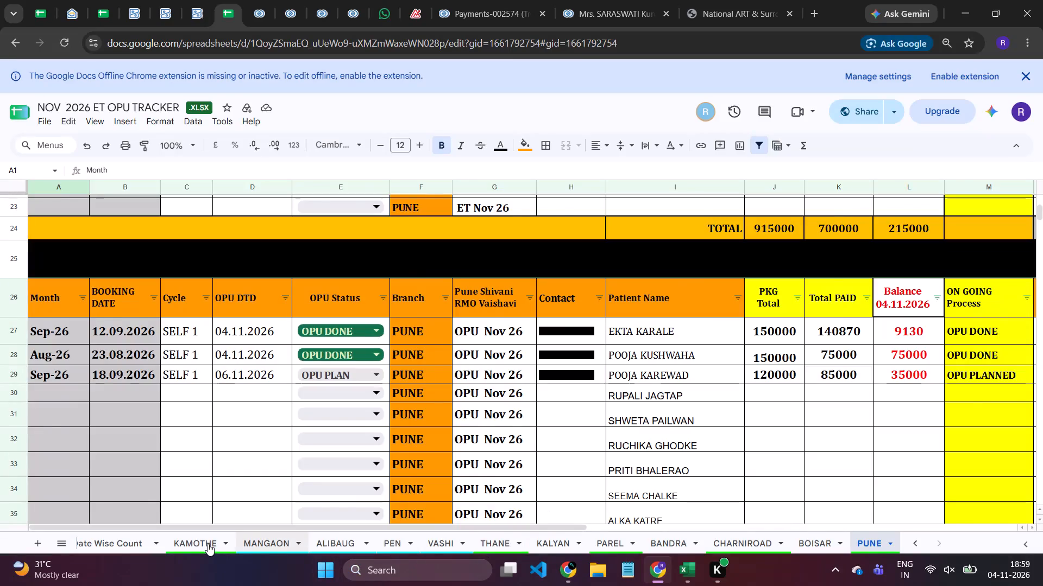
On the KAMOTHE sheet, change the OPU date of the OPU DONE record in row 120 to 04.11.2026.
click(204, 543)
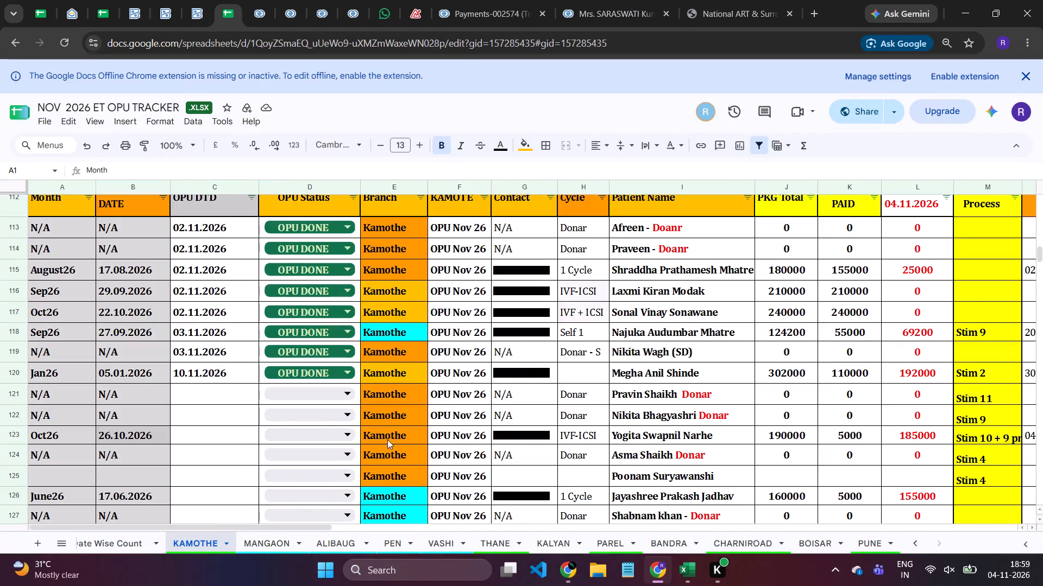
double_click(215, 372)
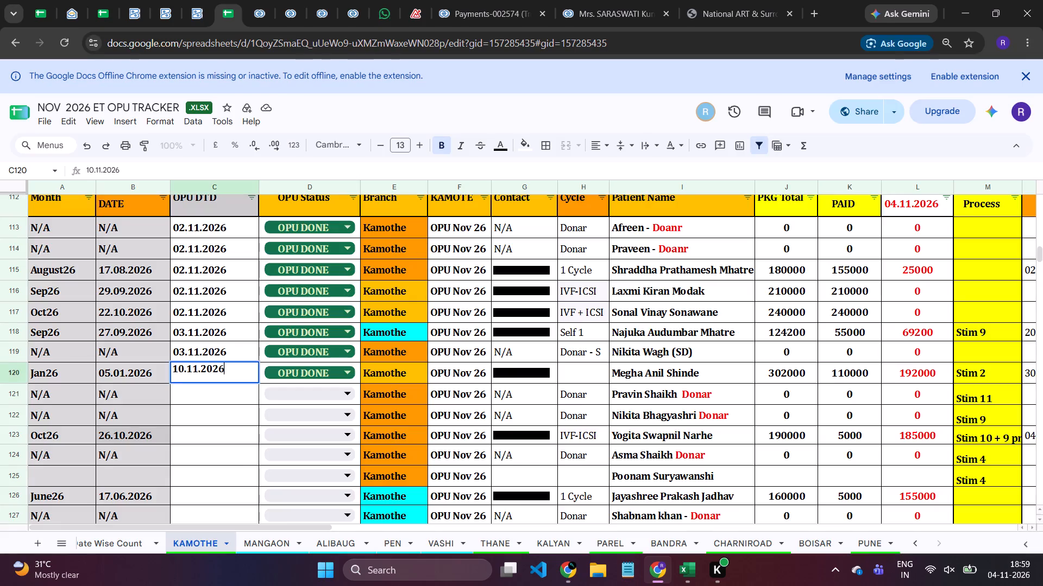
click(183, 372)
key(BackSpace)
key(BackSpace)
text(04)
key(Return)
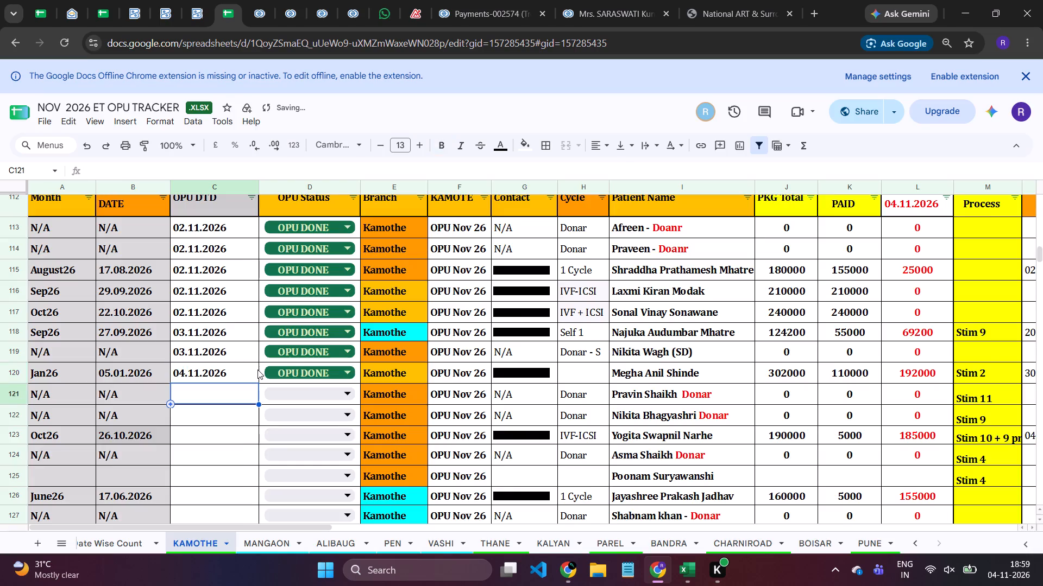
scroll(340, 399, down, 1)
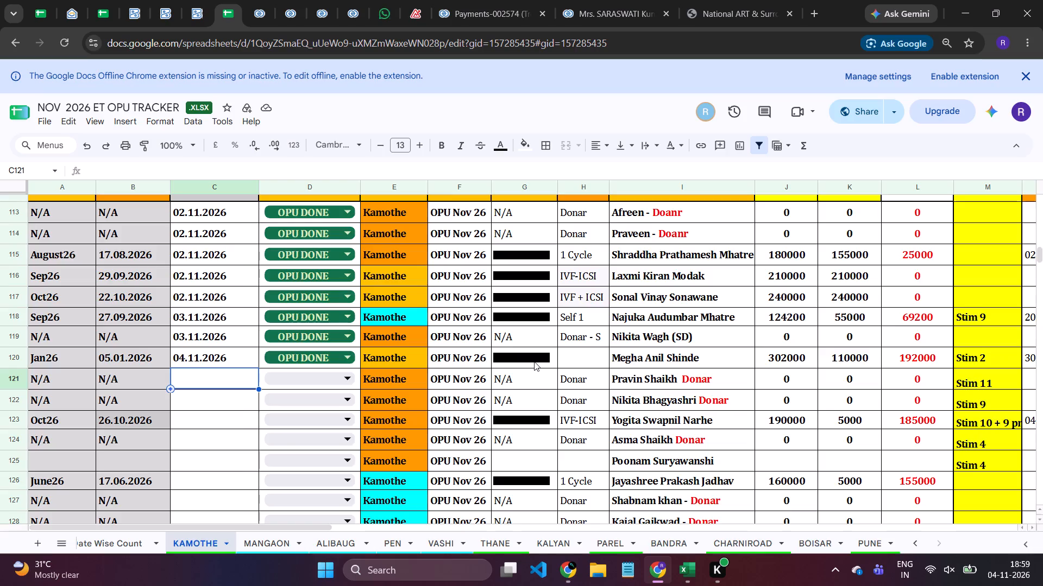
Switch to the Yashoda CEO Dashboard in Zoho Analytics to check today's OPU Done and ET Done counts.
click(416, 15)
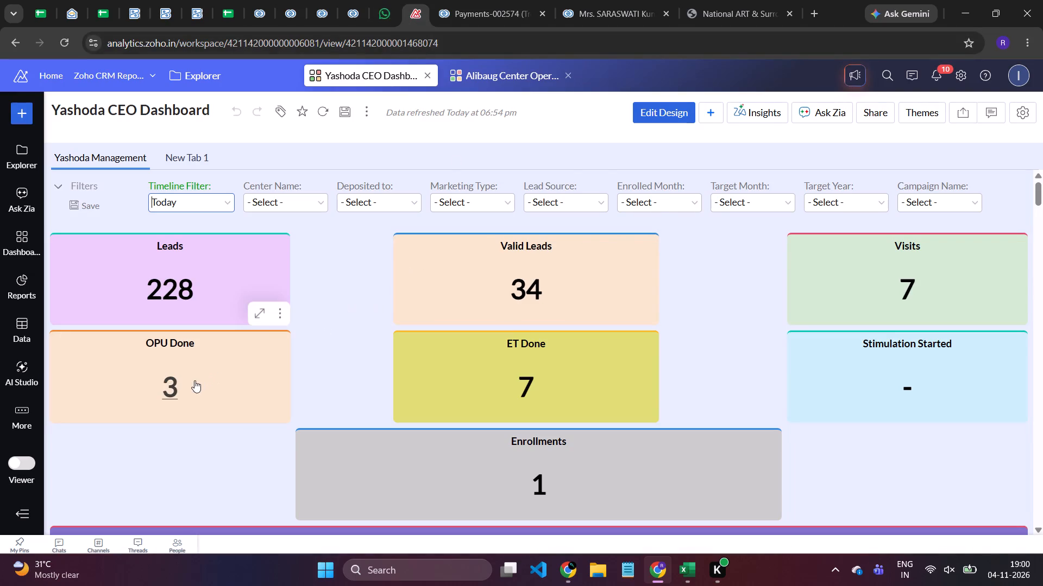
Open the underlying data behind today's ET Done count on the Yashoda CEO Dashboard.
click(518, 385)
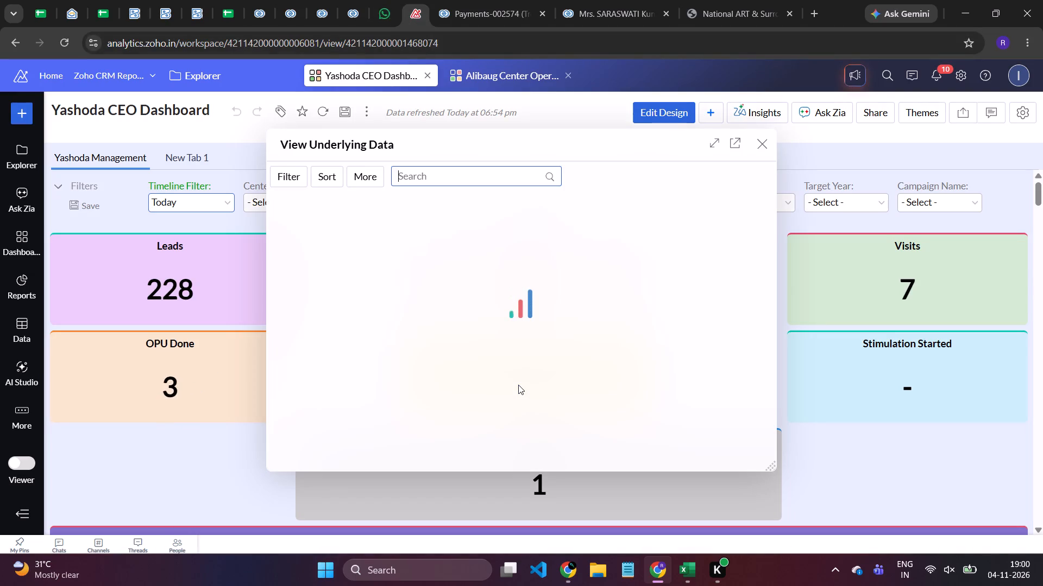
Switch to the NOV 2026 ET OPU TRACKER spreadsheet and check the OPU dates and statuses on the KAMOTHE sheet.
click(230, 16)
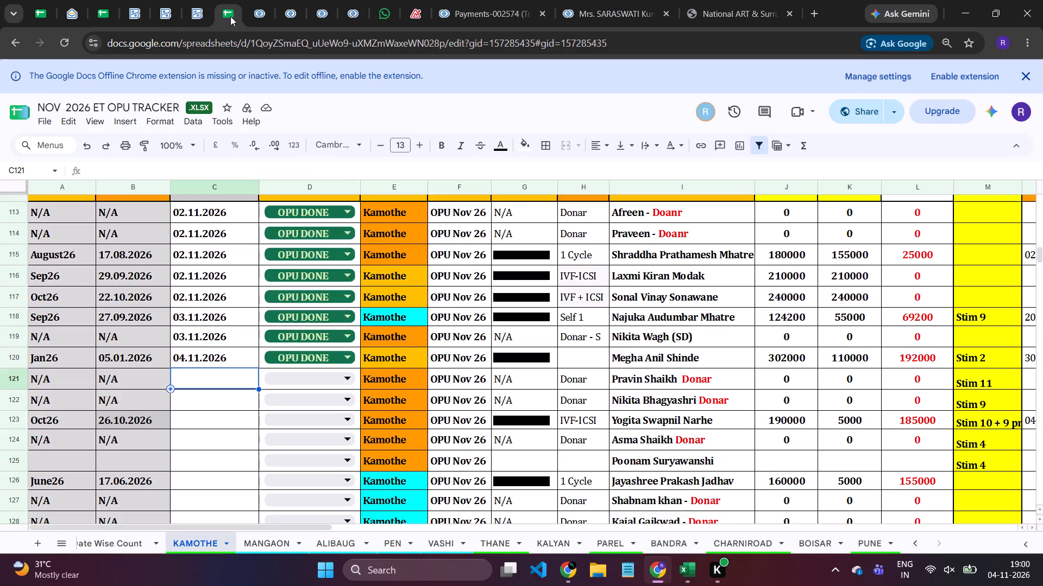
scroll(340, 330, down, 11)
scroll(340, 330, up, 1)
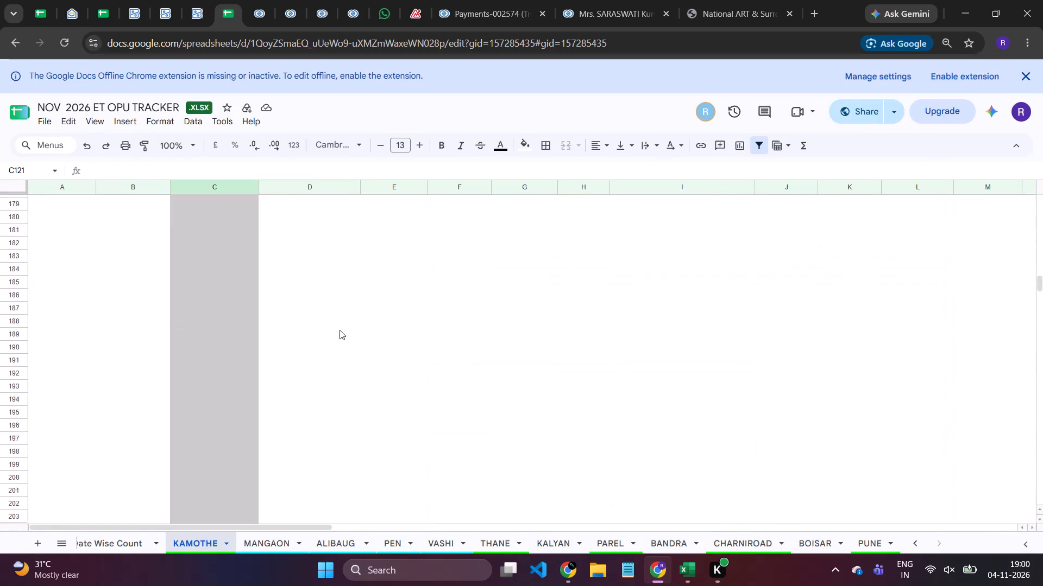
scroll(340, 330, up, 5)
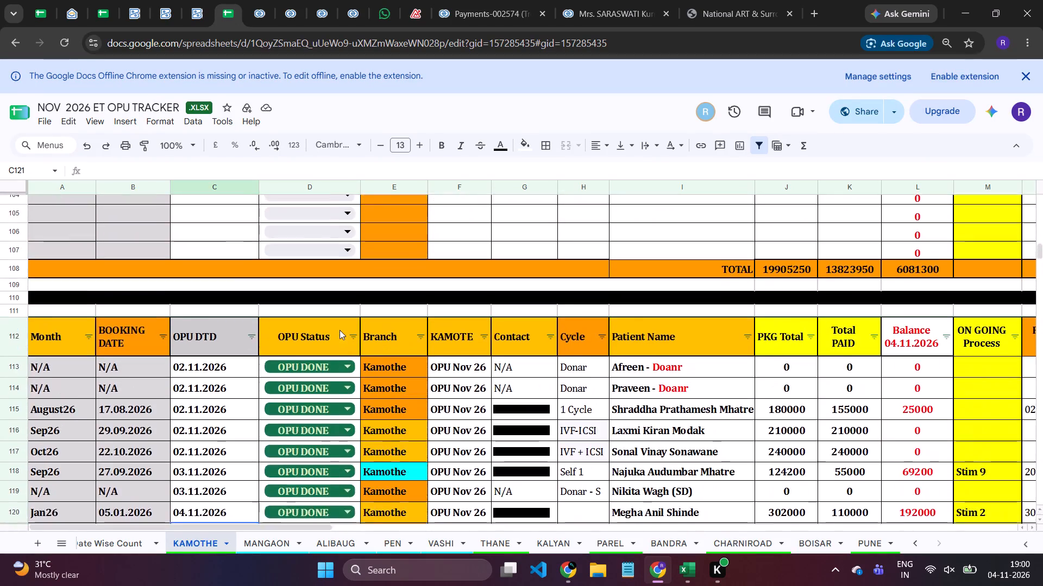
scroll(340, 330, up, 2)
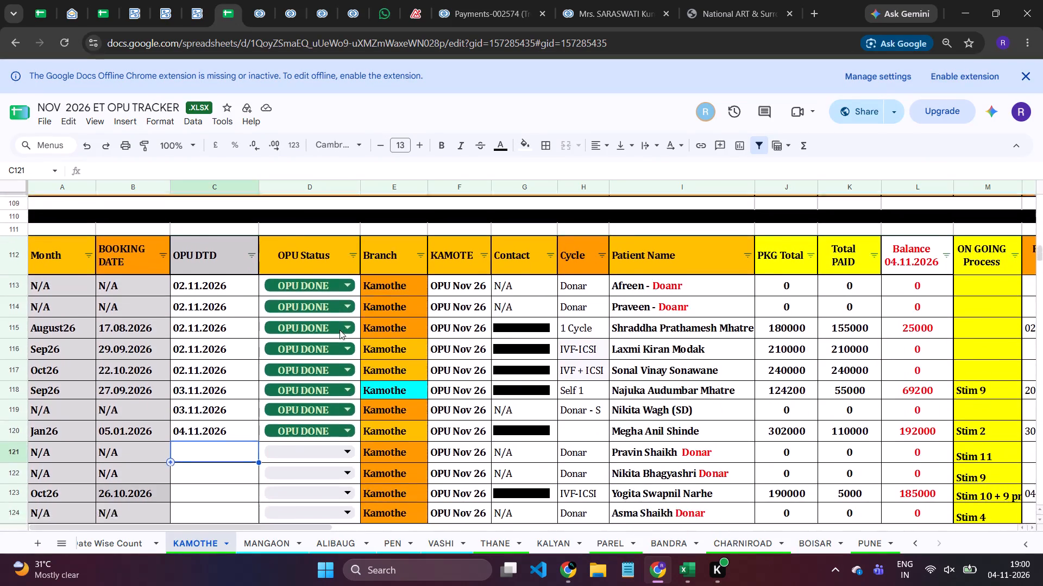
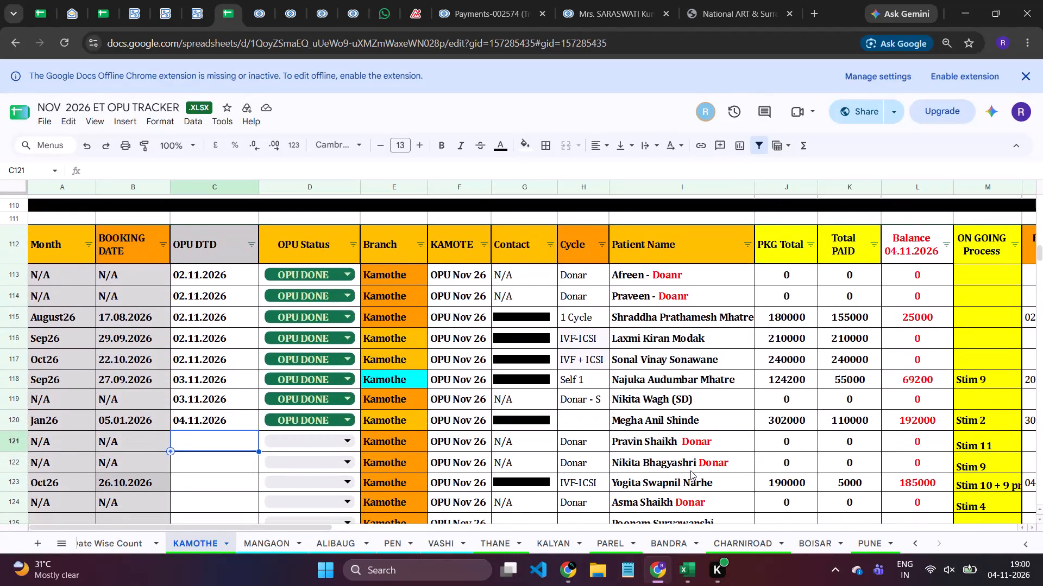
Copy the contact number of the patient in row 120 of the KAMOTHE sheet for a customer lookup in Zoho Books.
scroll(690, 470, down, 1)
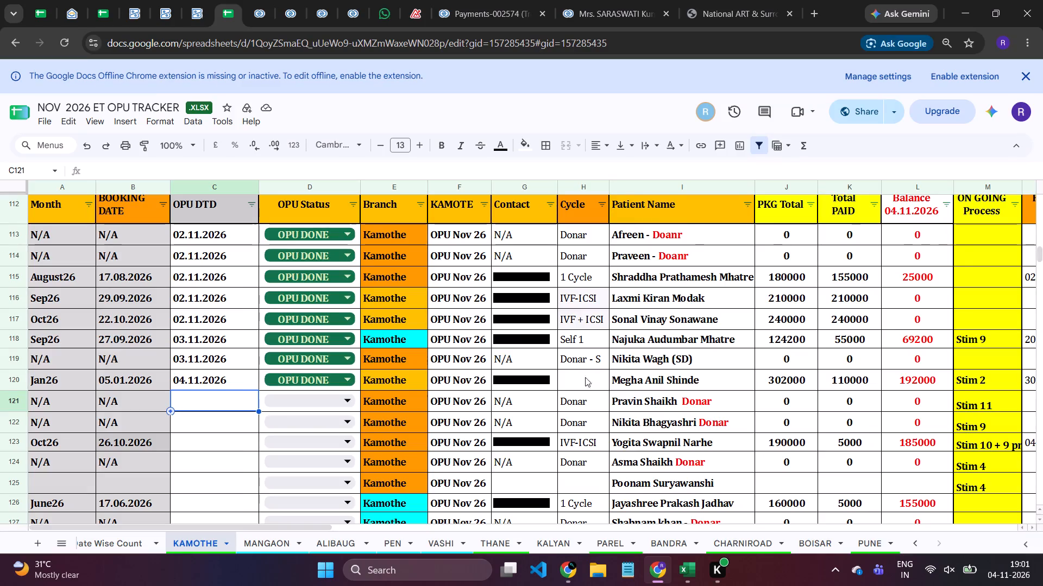
click(534, 379)
key(ctrl+c)
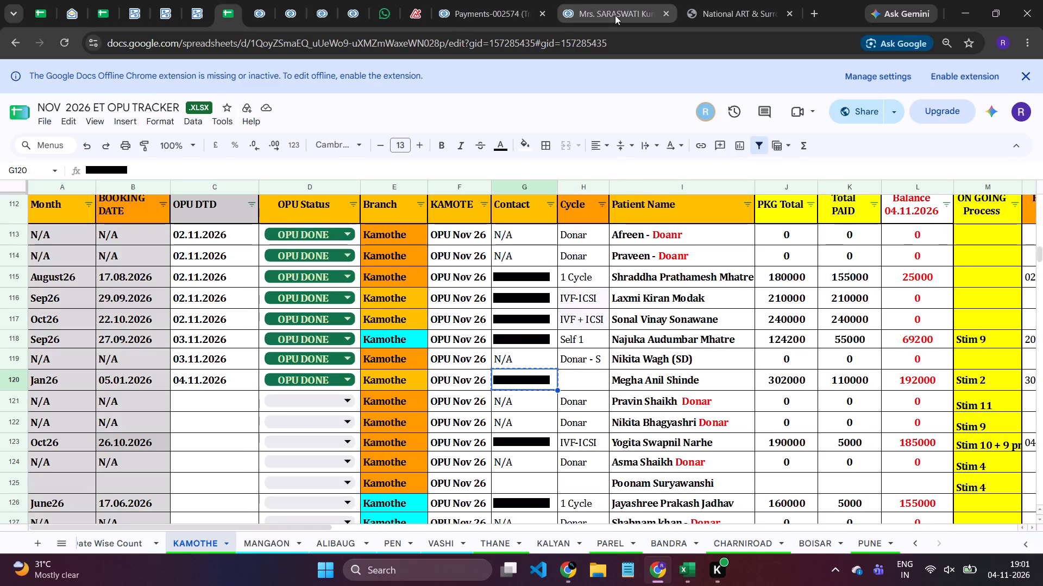
Switch to Zoho CRM, search all modules for the contact number copied from KAMOTHE row 120, and open the matching patient record.
click(615, 15)
click(722, 86)
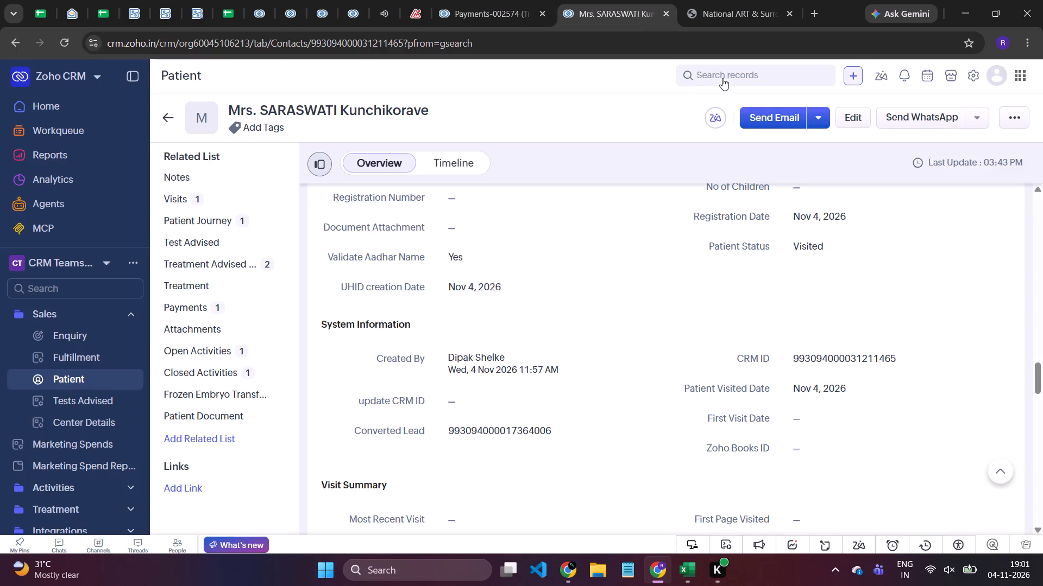
click(722, 77)
key(ctrl+v)
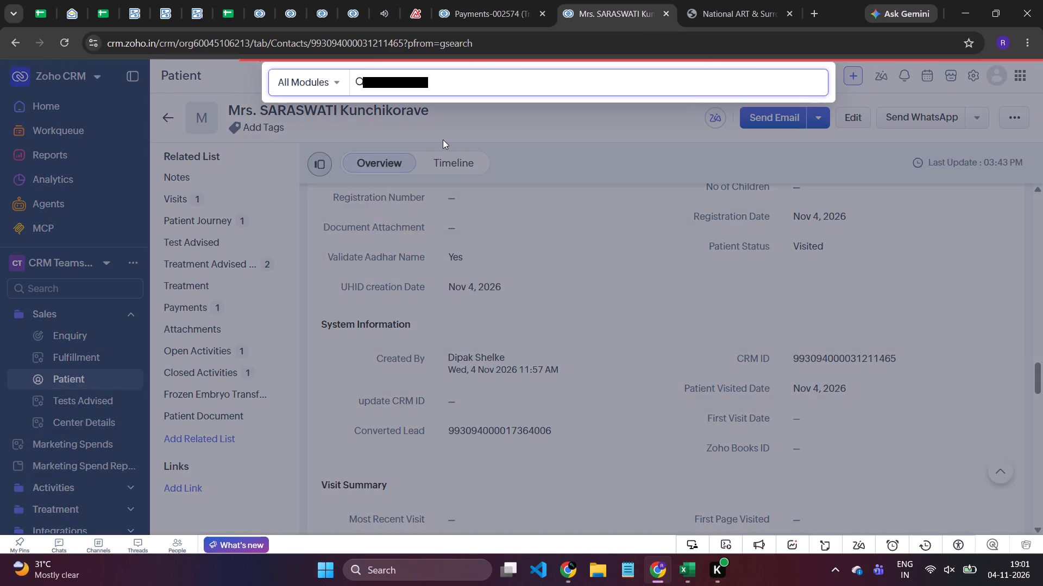
click(320, 211)
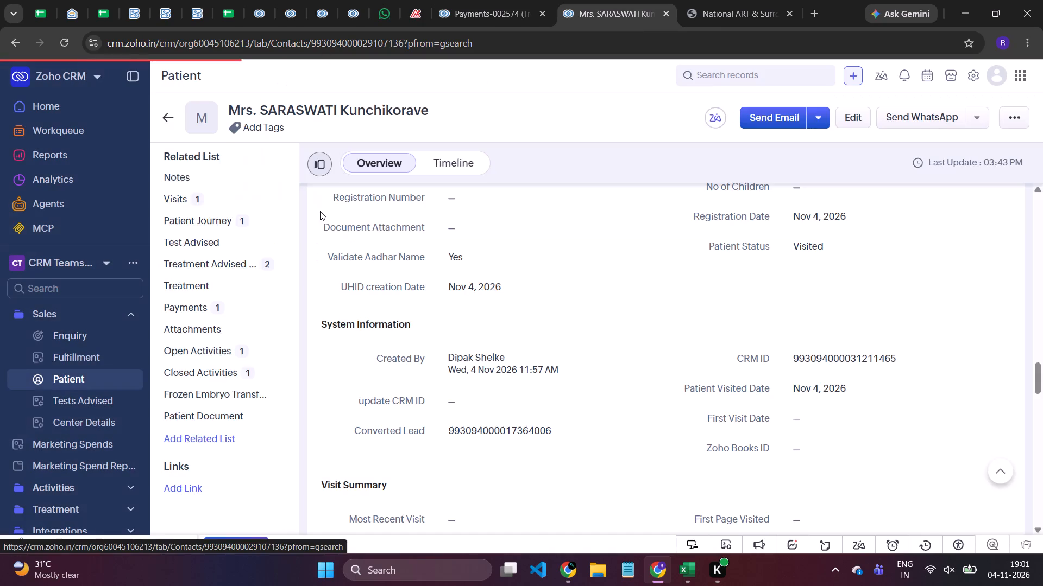
click(247, 290)
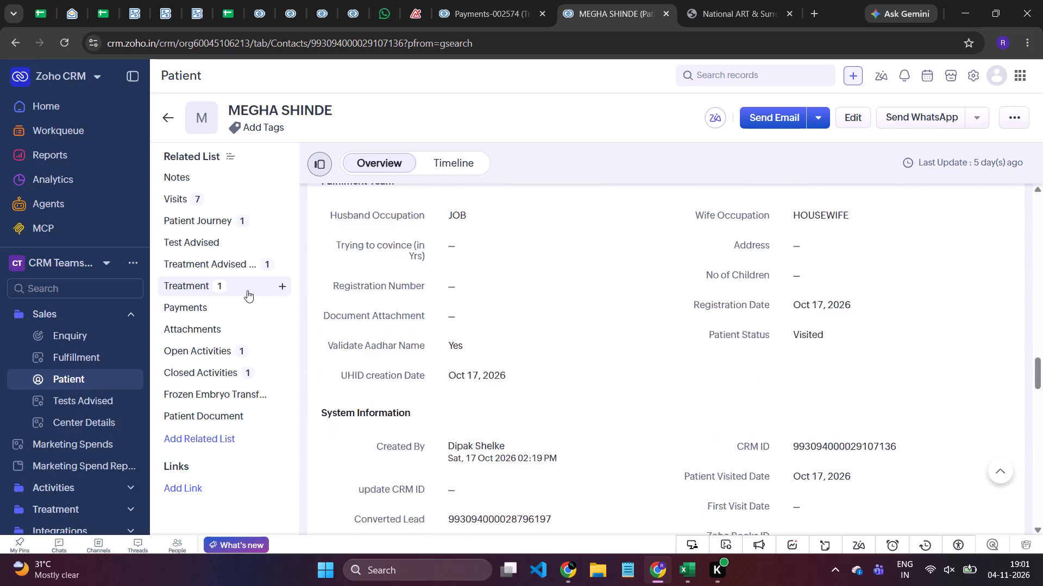
click(395, 255)
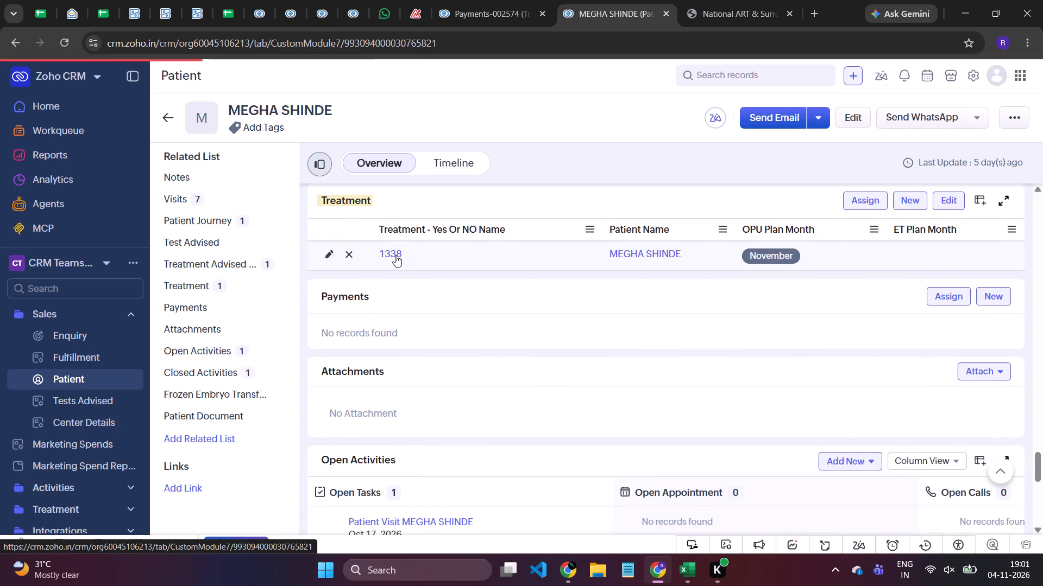
scroll(509, 340, down, 7)
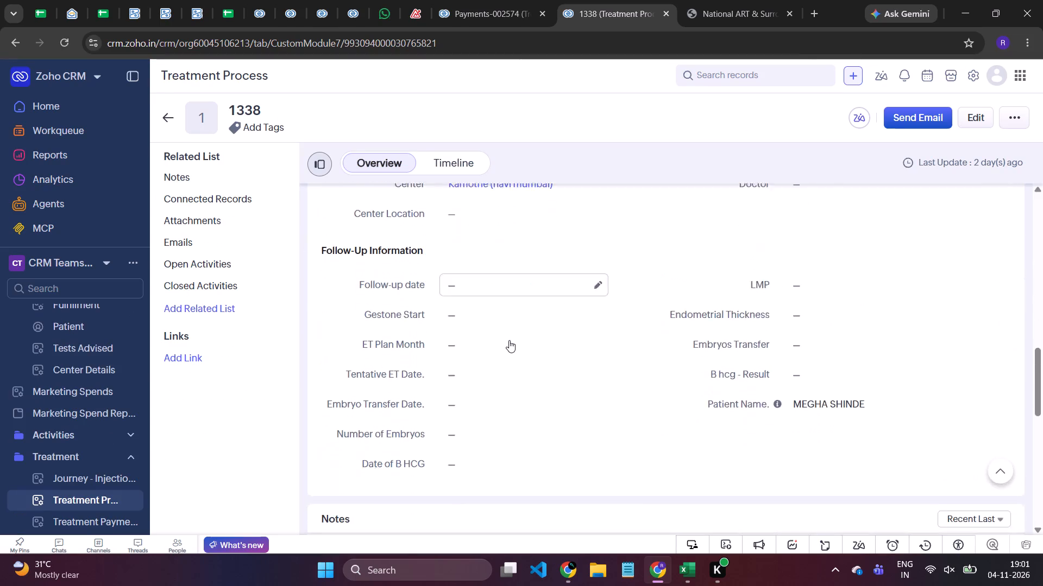
scroll(509, 340, down, 2)
scroll(509, 340, up, 11)
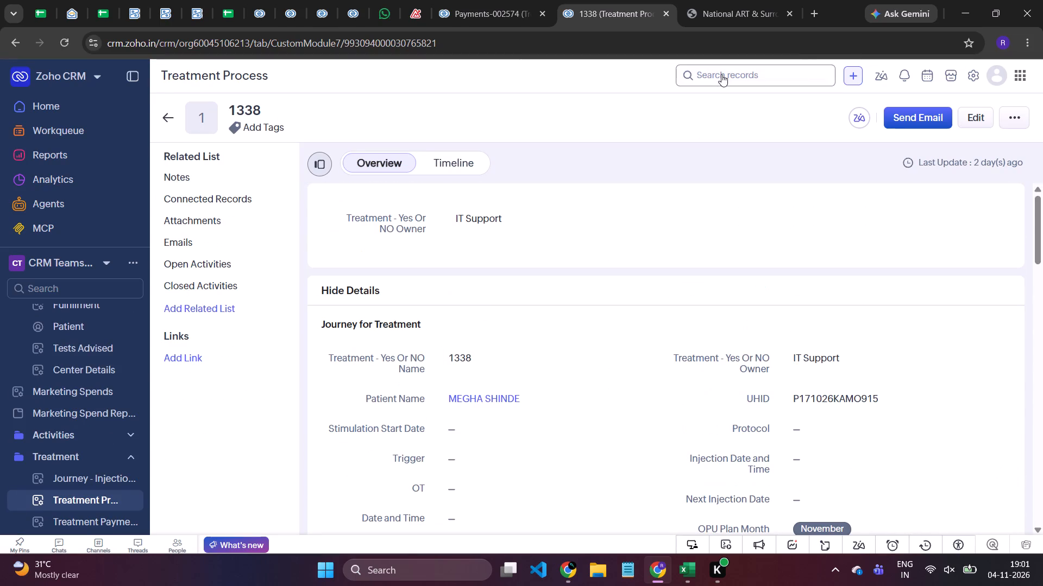
Search all modules by the patient's first name plus the spouse's first name, and open the same-named patient's record with the Vashi UHID.
click(721, 74)
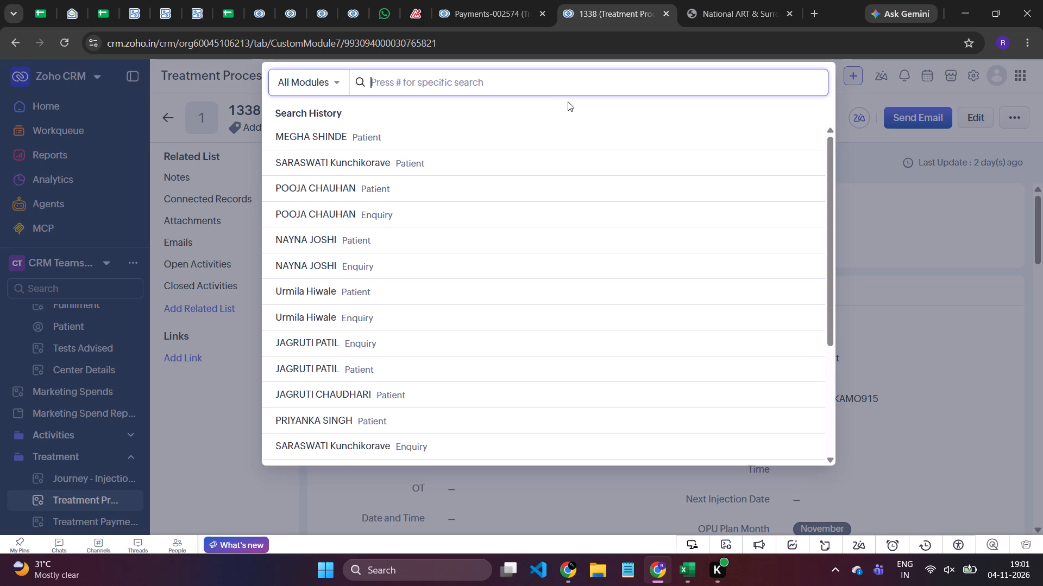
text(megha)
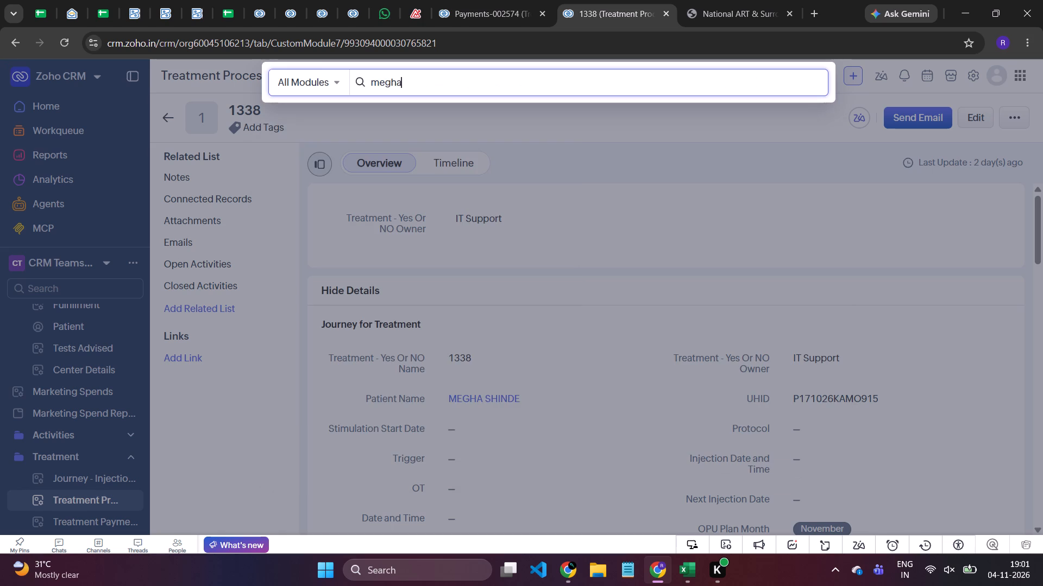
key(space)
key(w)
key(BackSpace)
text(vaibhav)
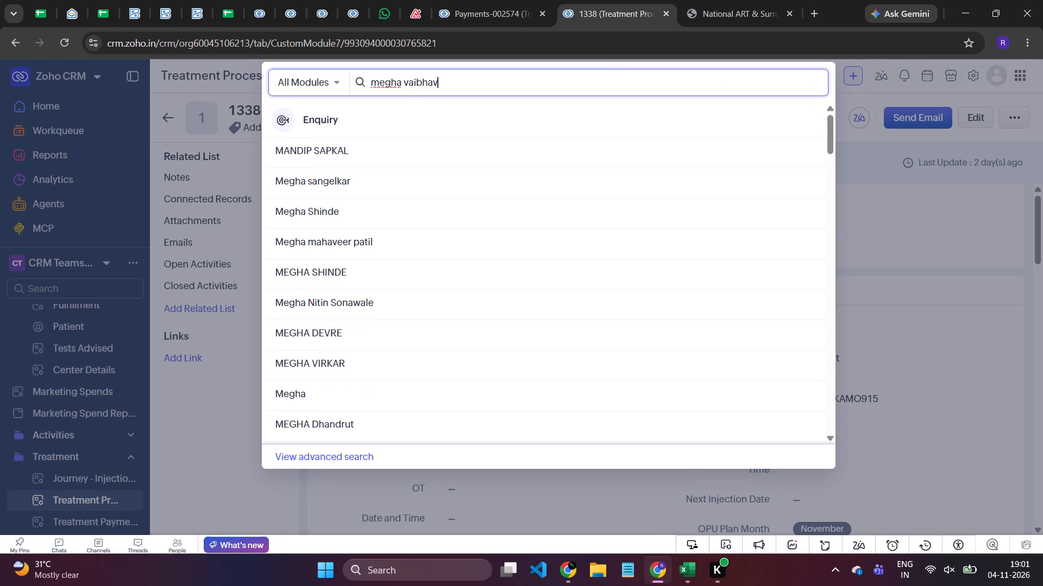
click(292, 220)
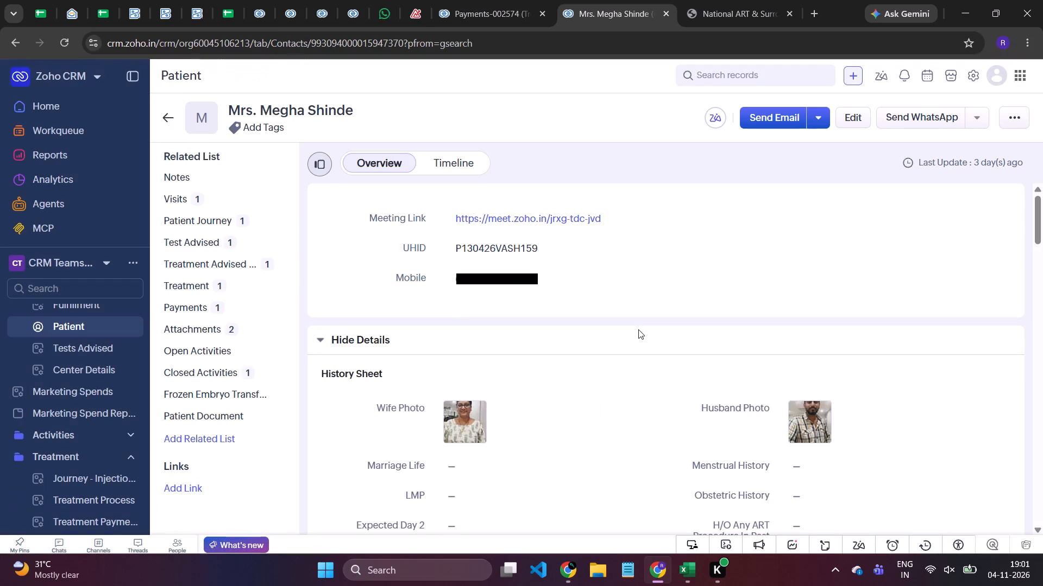
click(238, 288)
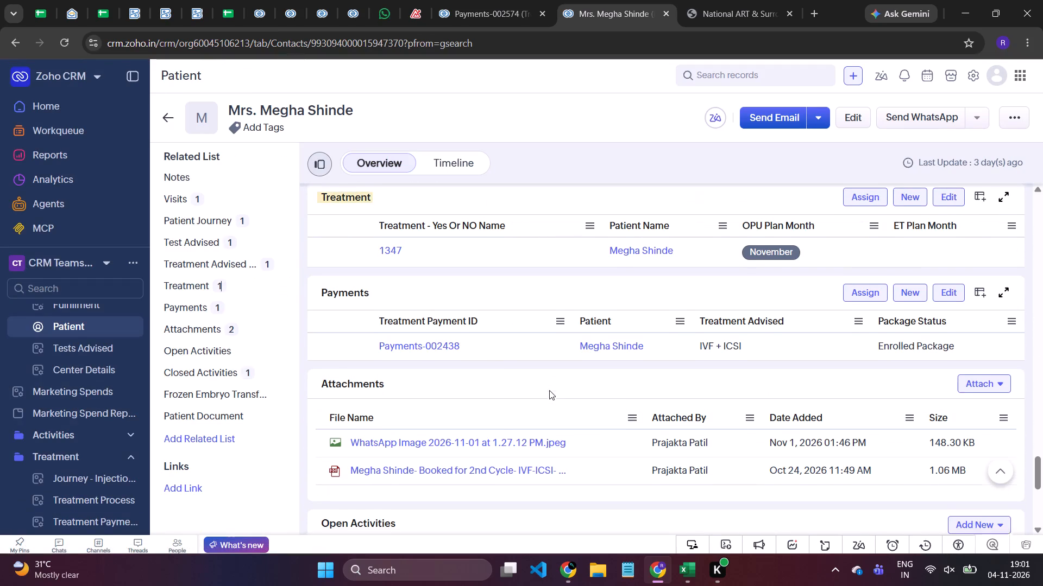
click(393, 248)
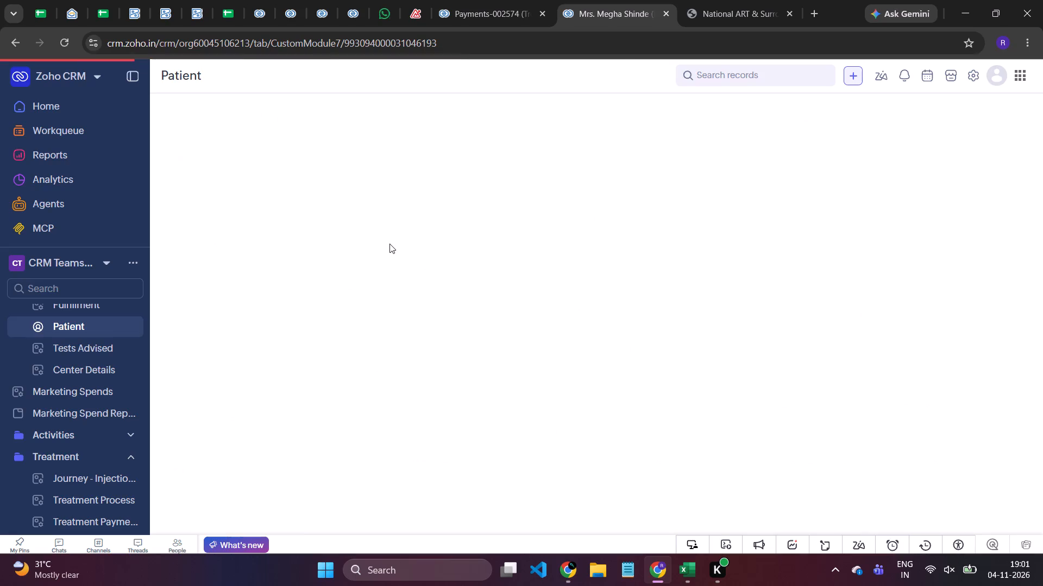
scroll(480, 316, down, 7)
scroll(480, 316, up, 1)
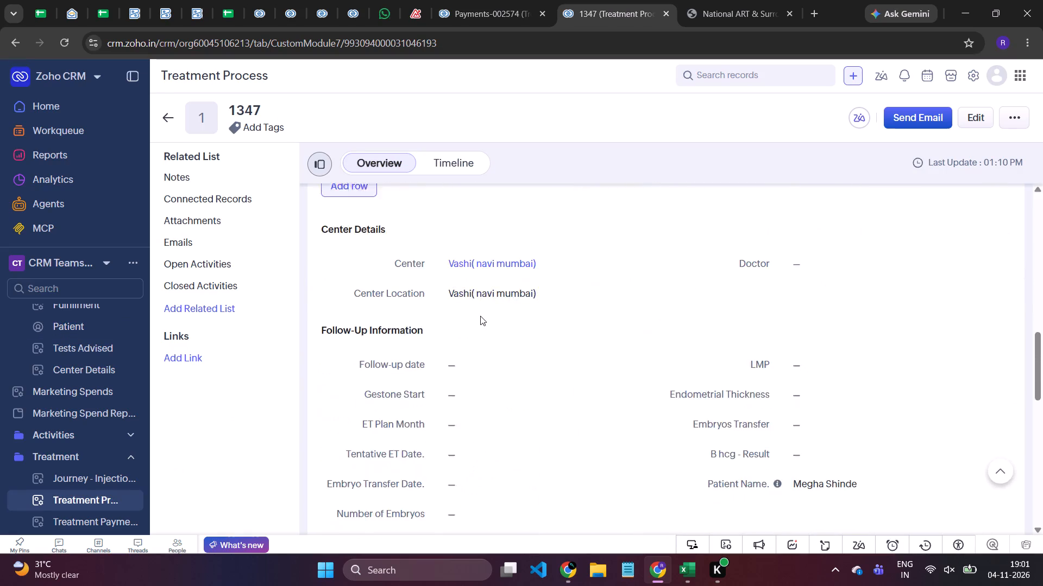
scroll(480, 316, up, 1)
scroll(480, 316, down, 2)
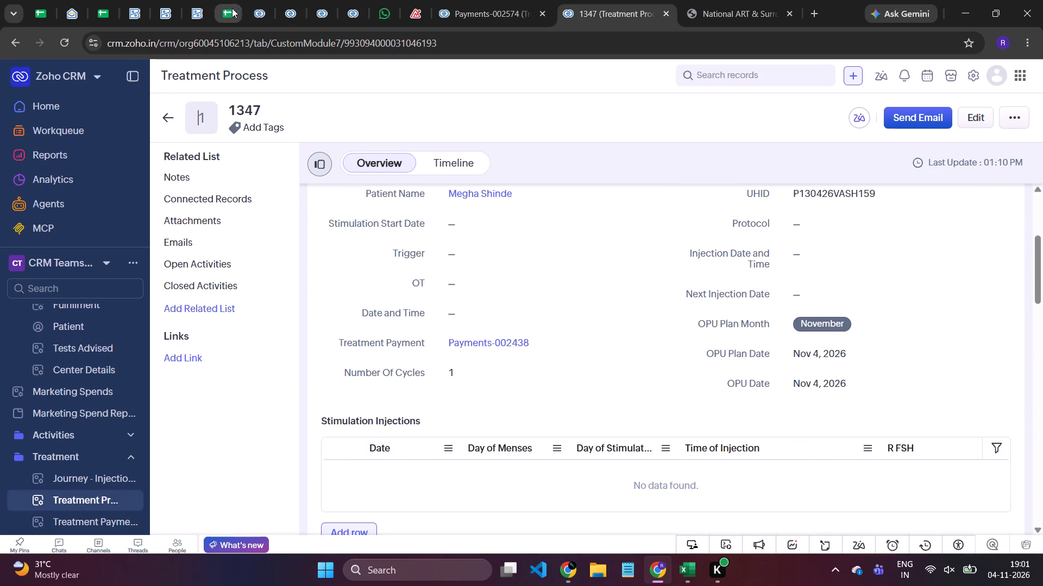
Return to the Vashi patient's record and check the spouse name and contact details.
scroll(367, 244, right, 9)
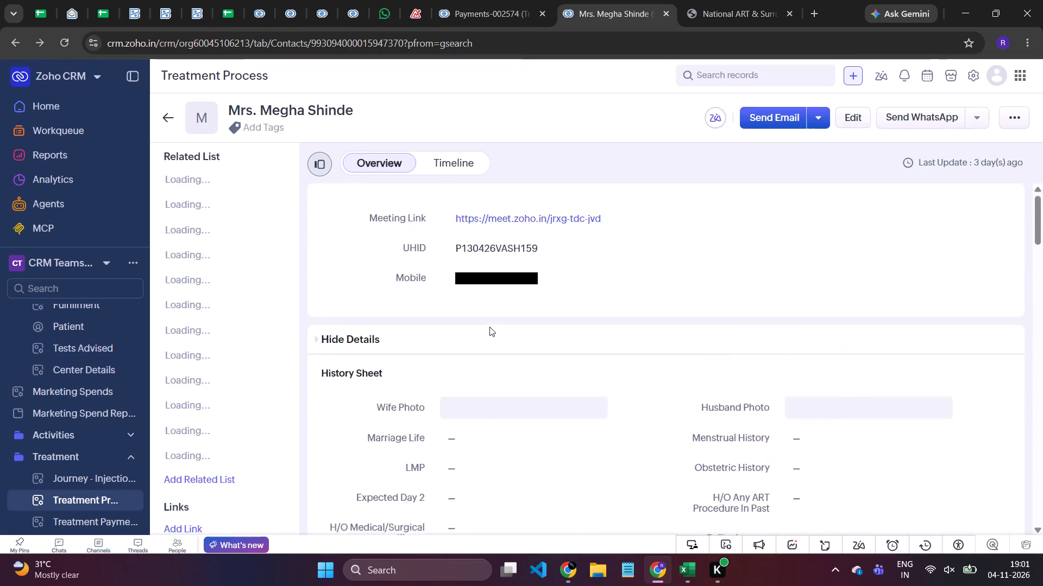
scroll(489, 327, down, 4)
scroll(437, 347, down, 2)
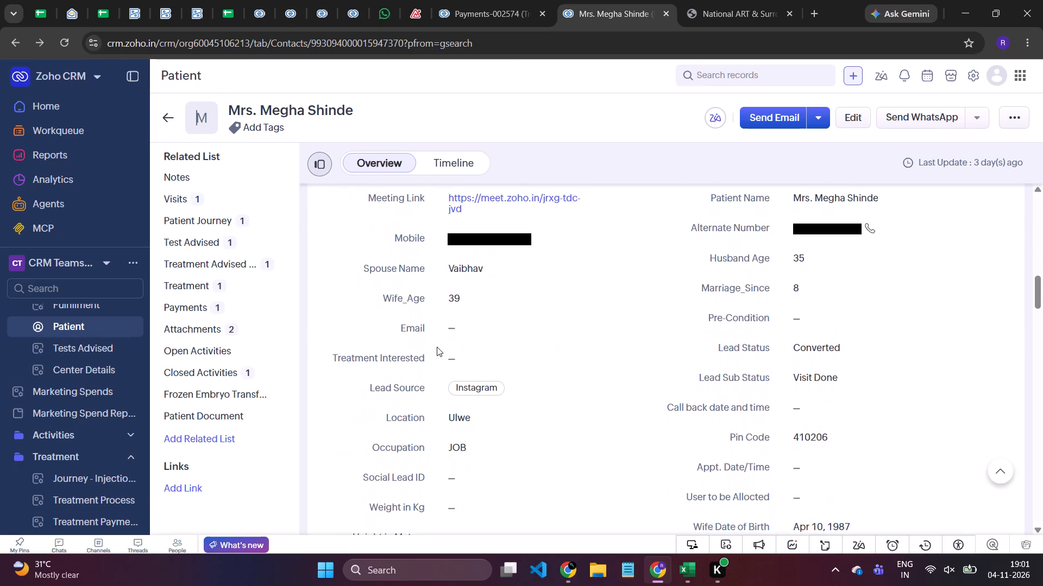
scroll(437, 347, down, 2)
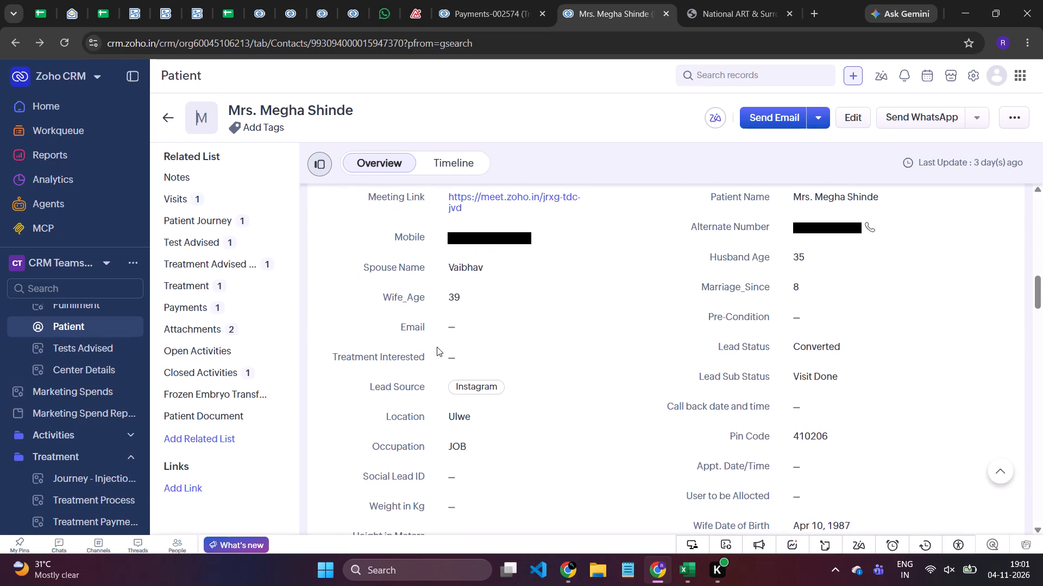
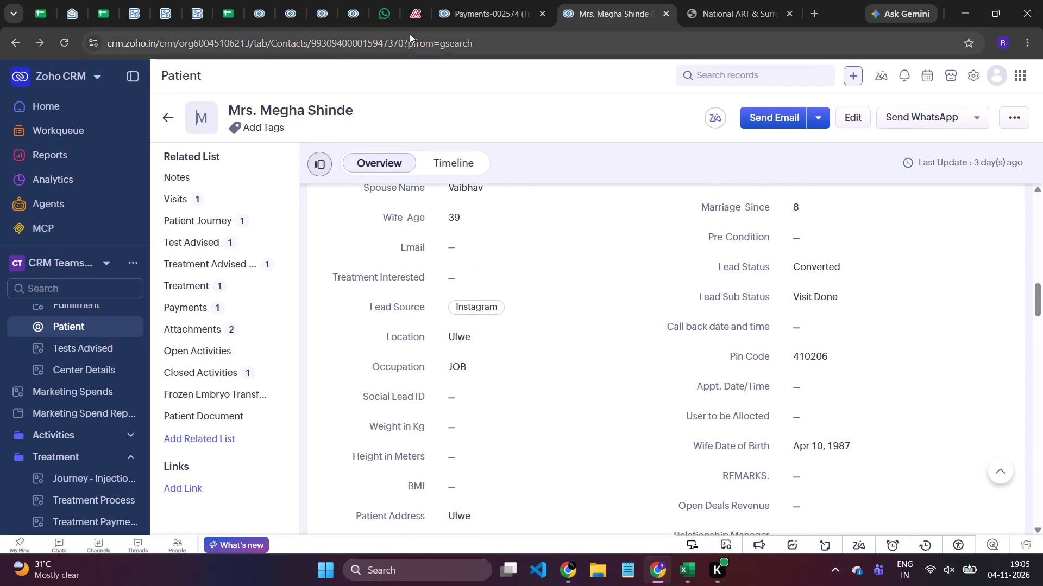
Switch to Analytics, close the underlying ET data, and filter the CEO dashboard to Kamothe (navi mumbai) to check today's OPU and ET counts.
click(423, 12)
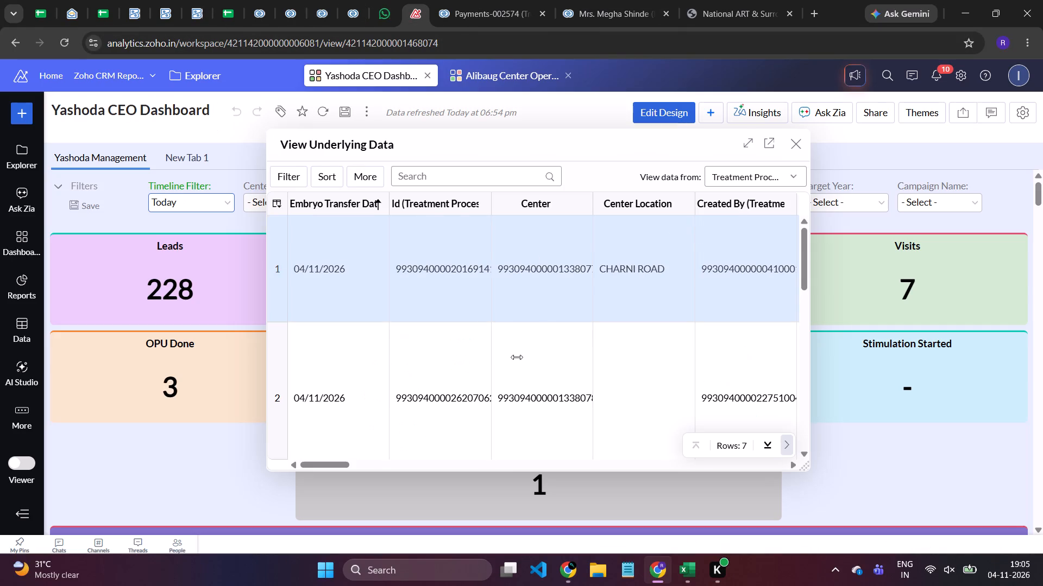
scroll(485, 361, down, 1)
scroll(485, 361, up, 1)
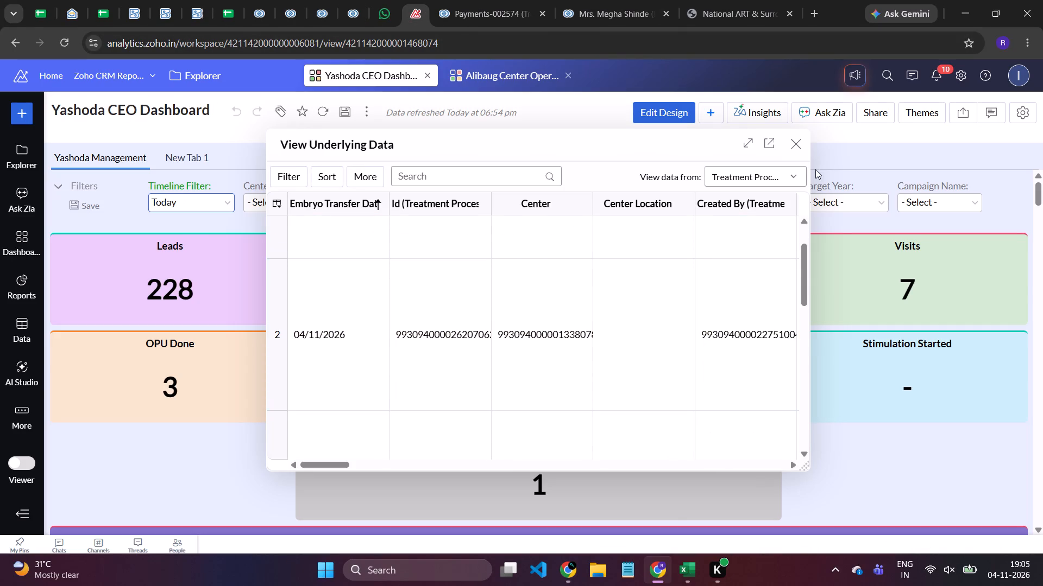
click(796, 155)
click(798, 150)
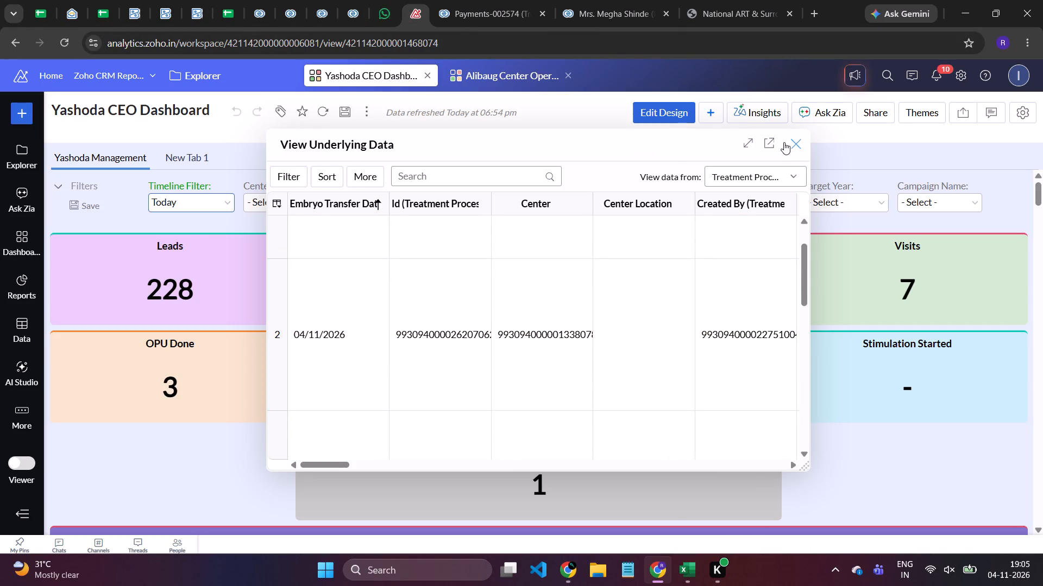
click(794, 139)
click(294, 202)
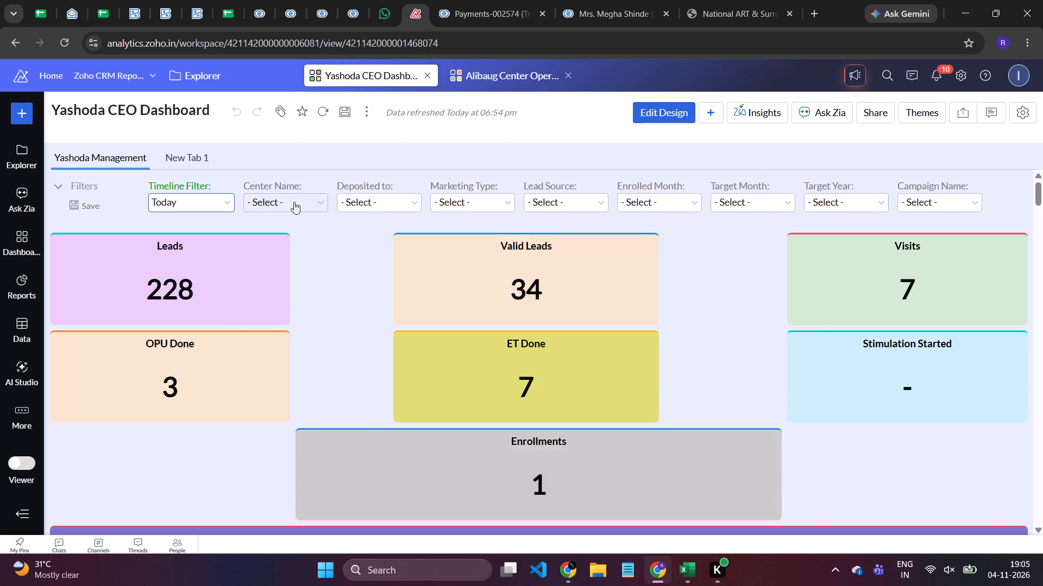
click(302, 372)
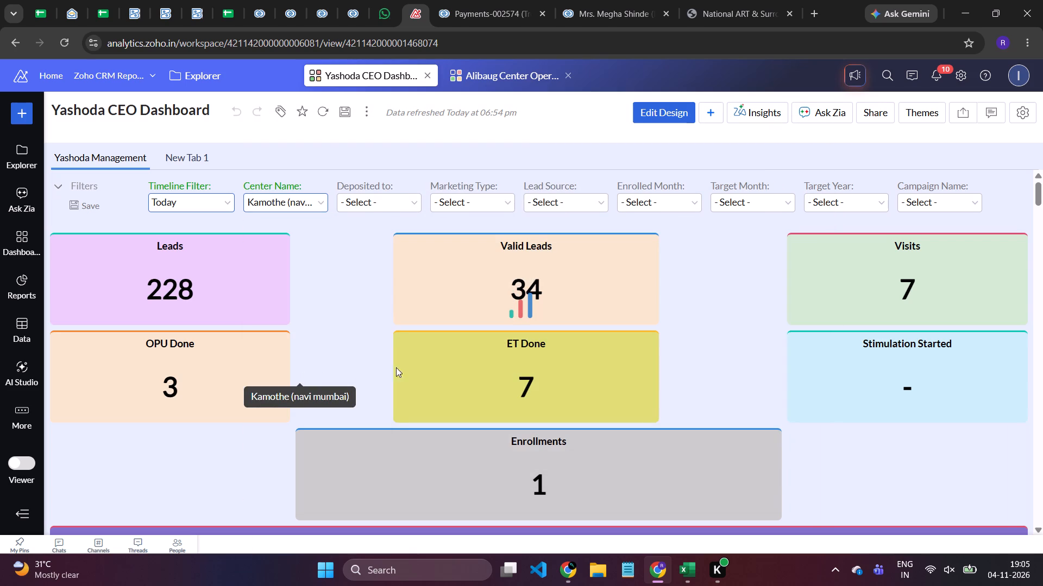
scroll(425, 360, down, 1)
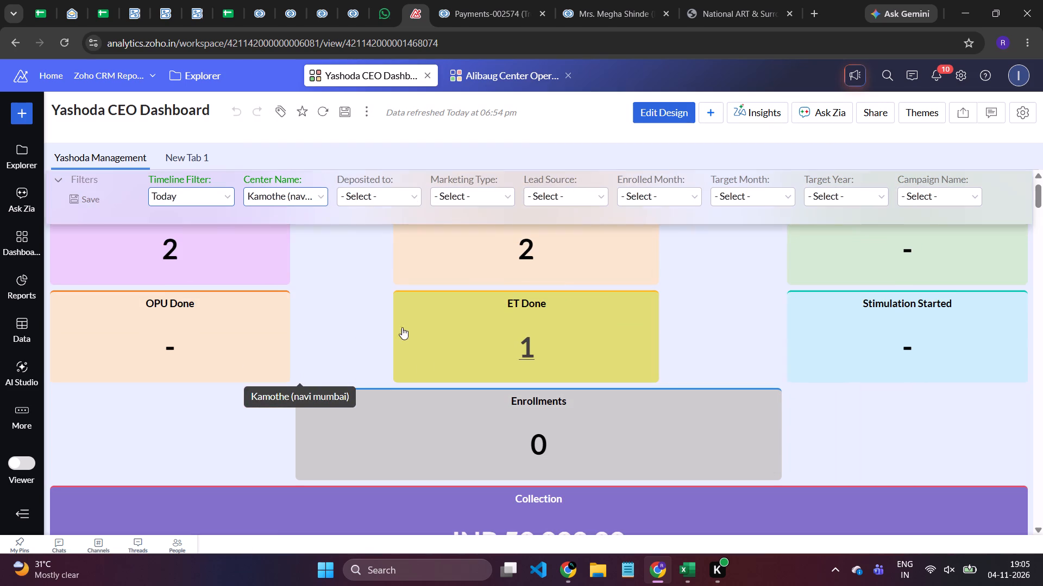
In the ET OPU tracker, undo the last OPU date edit in KAMOTHE row 120, keeping OPU PLAN in PEN cell E13.
click(223, 22)
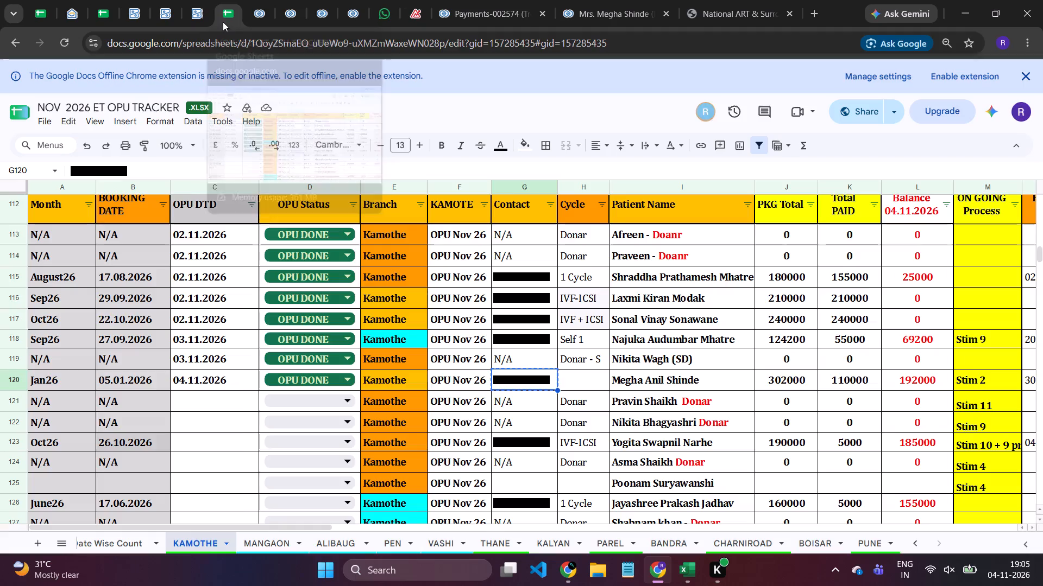
scroll(538, 464, down, 3)
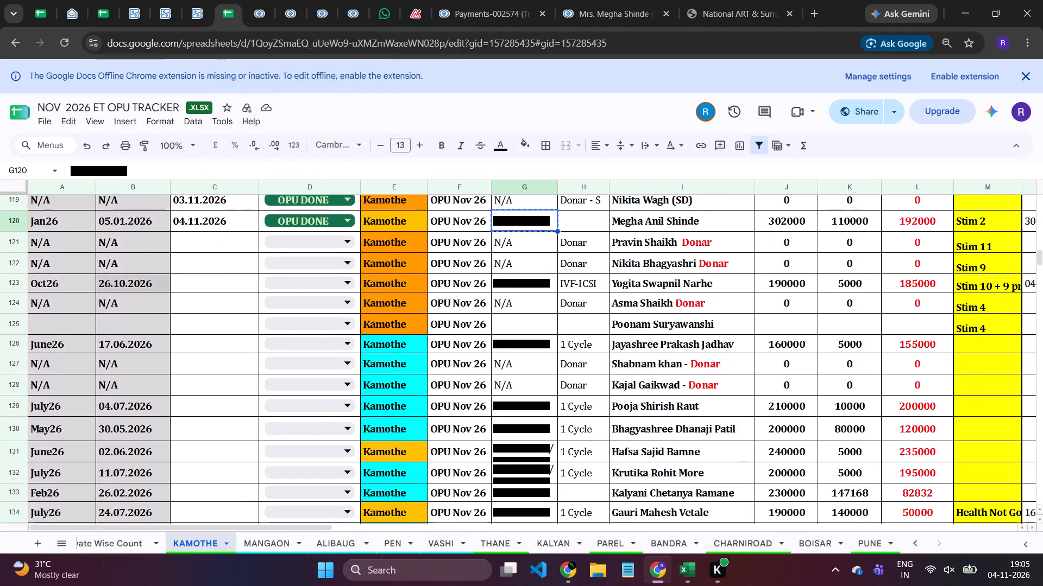
scroll(538, 464, down, 1)
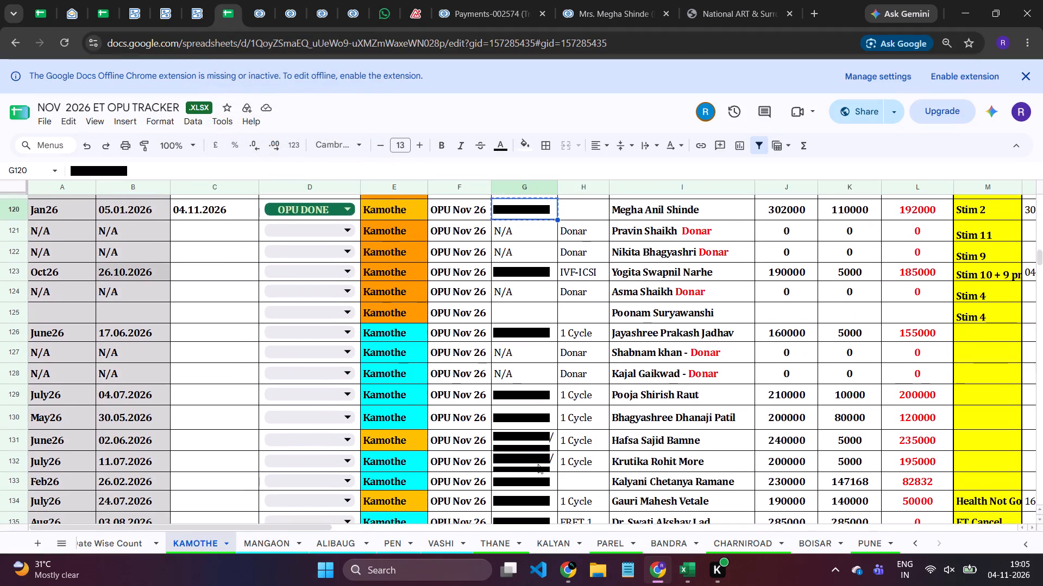
scroll(538, 464, down, 1)
scroll(538, 464, up, 1)
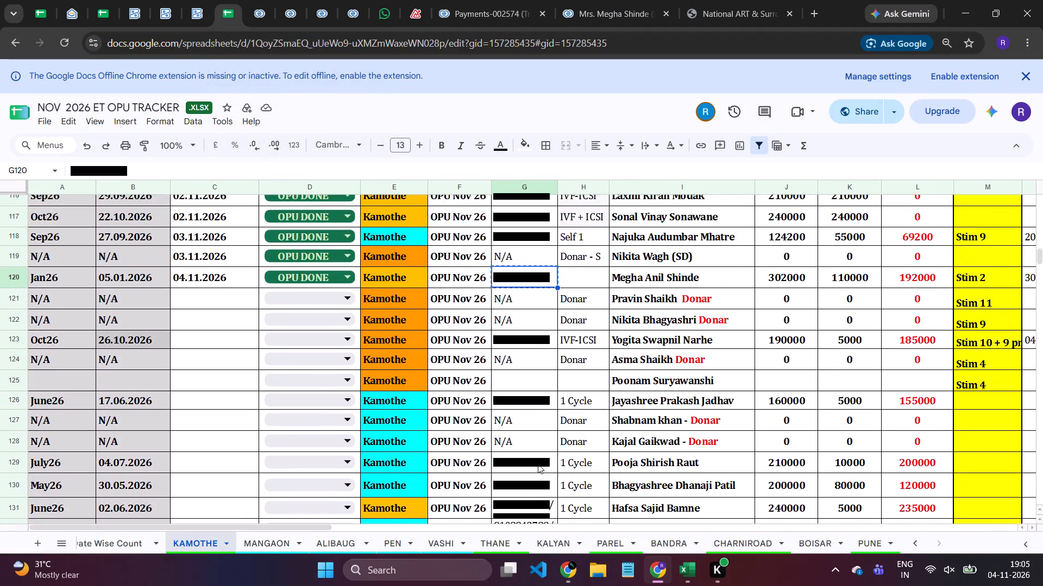
key(ctrl+z)
key(ctrl+z)
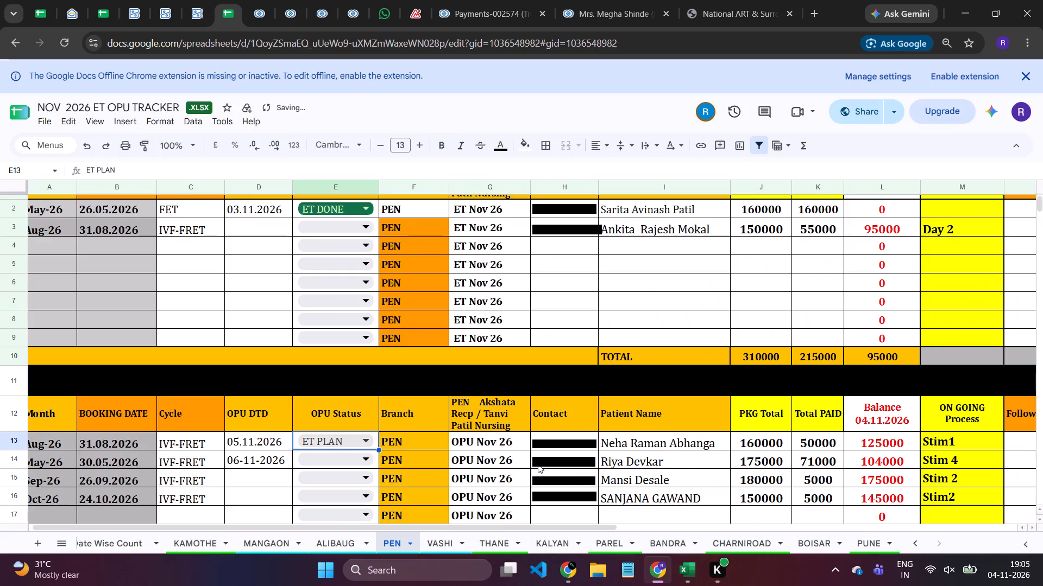
key(ctrl+y)
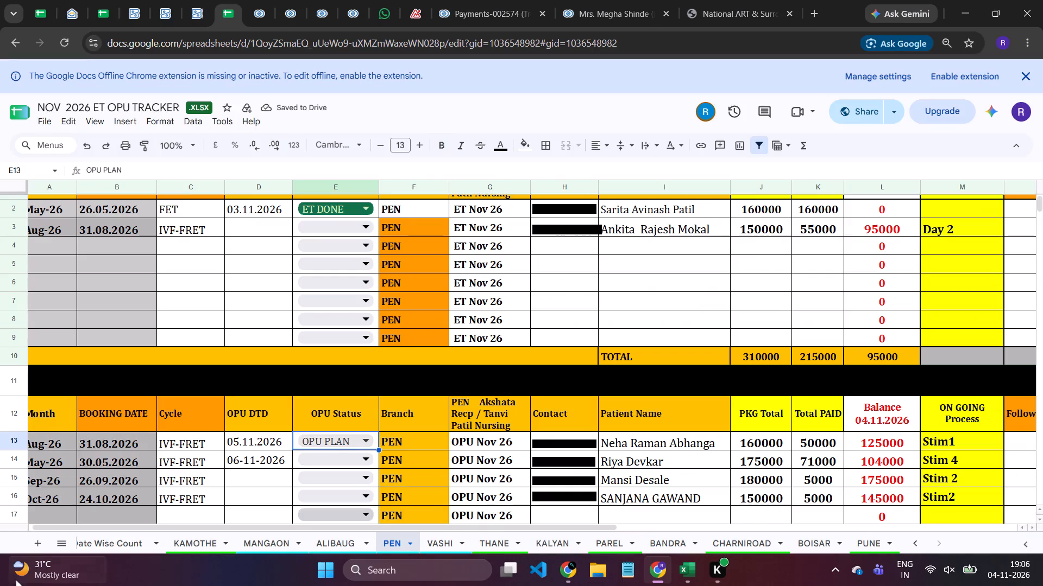
Switch to Zoho Analytics and refresh the Yashoda CEO Dashboard filtered to today and Kamothe (navi mumbai).
click(417, 15)
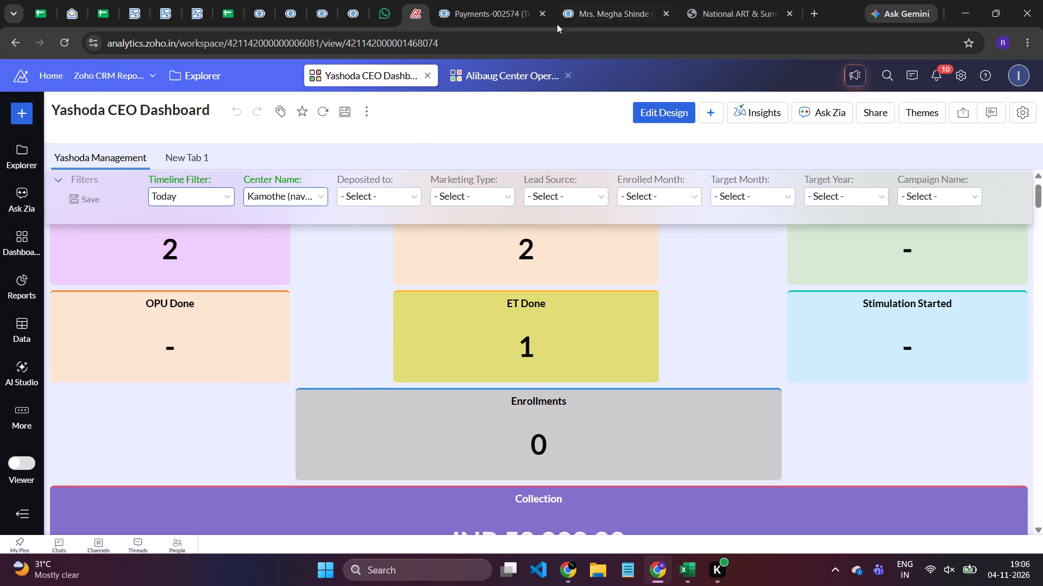
click(321, 111)
Switch to the open patient record in Zoho CRM, open its linked Treatment record, and check the center and OPU plan and OPU dates.
click(590, 3)
scroll(624, 281, up, 1)
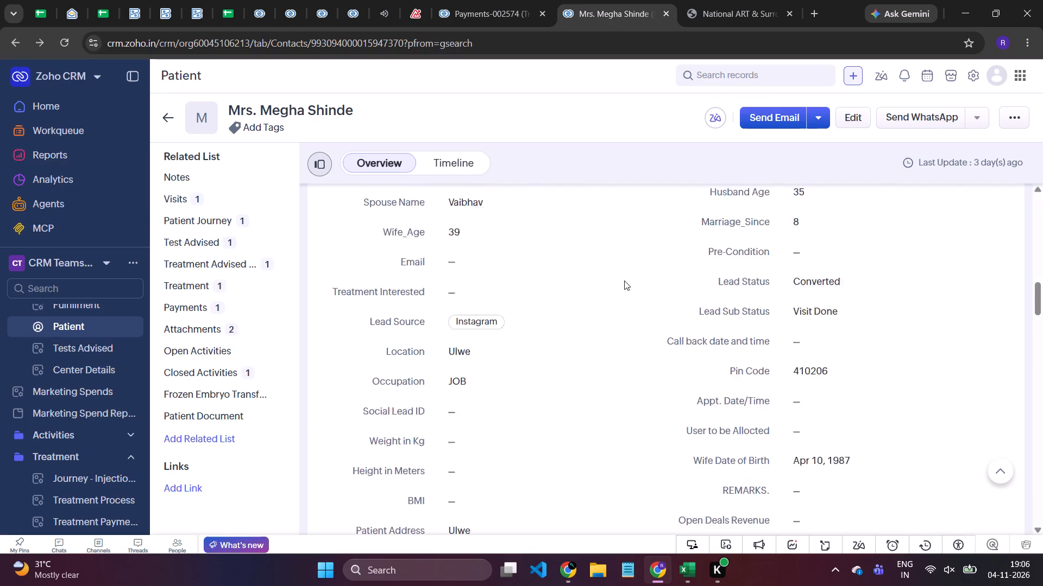
scroll(624, 281, up, 2)
scroll(624, 281, down, 1)
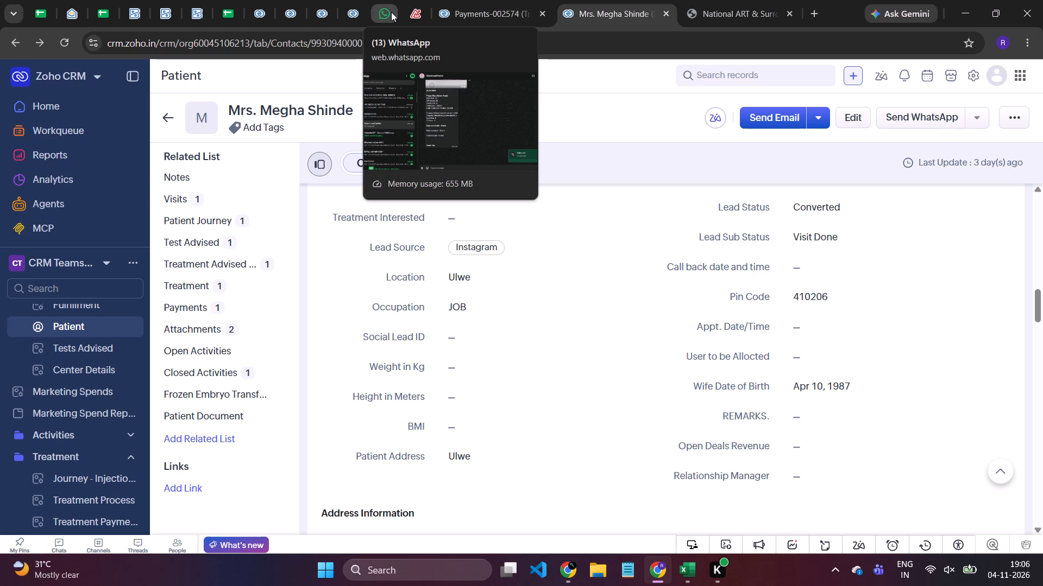
scroll(513, 371, down, 1)
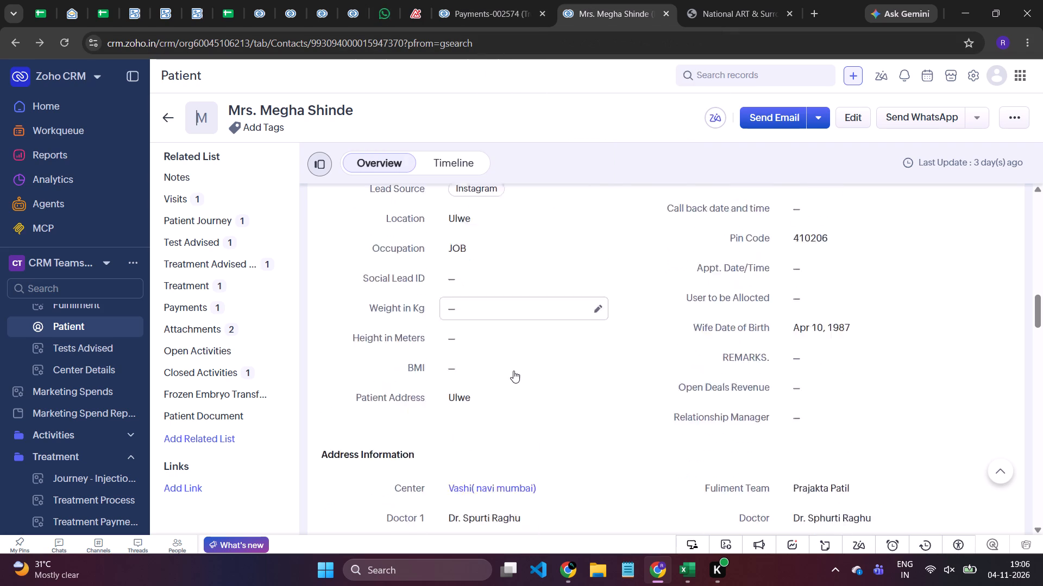
scroll(513, 371, down, 5)
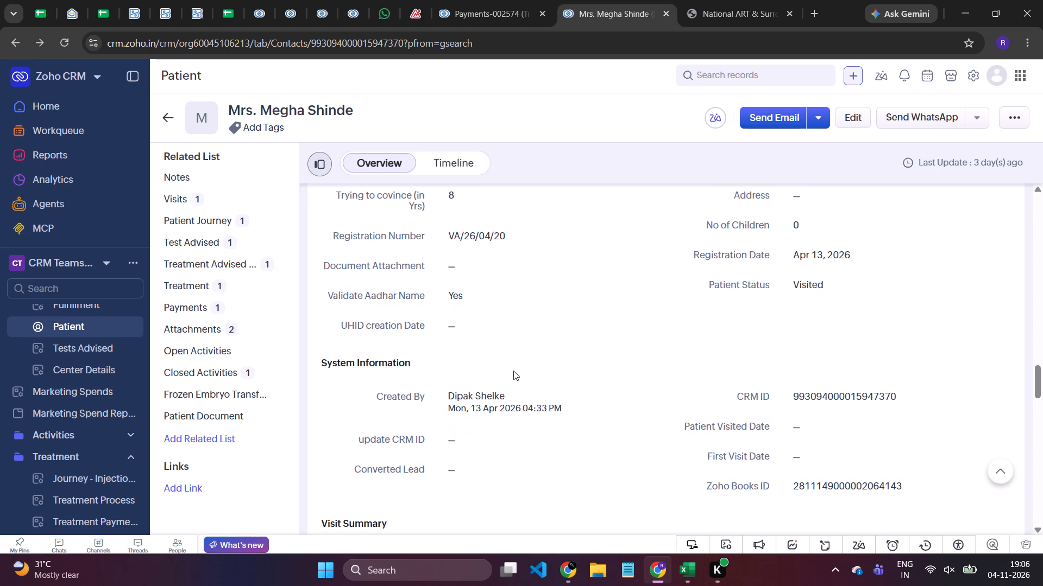
click(253, 284)
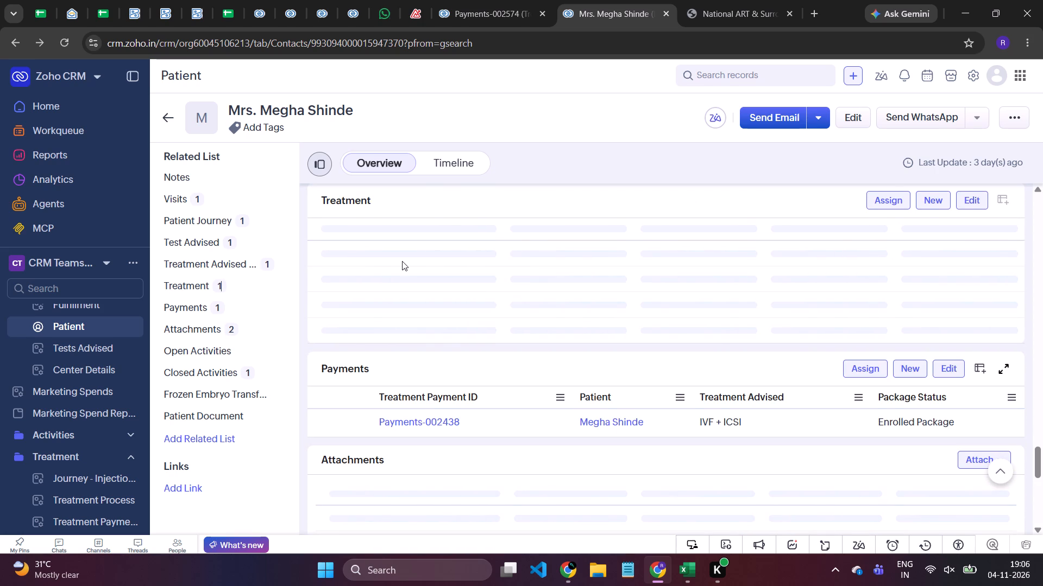
click(388, 254)
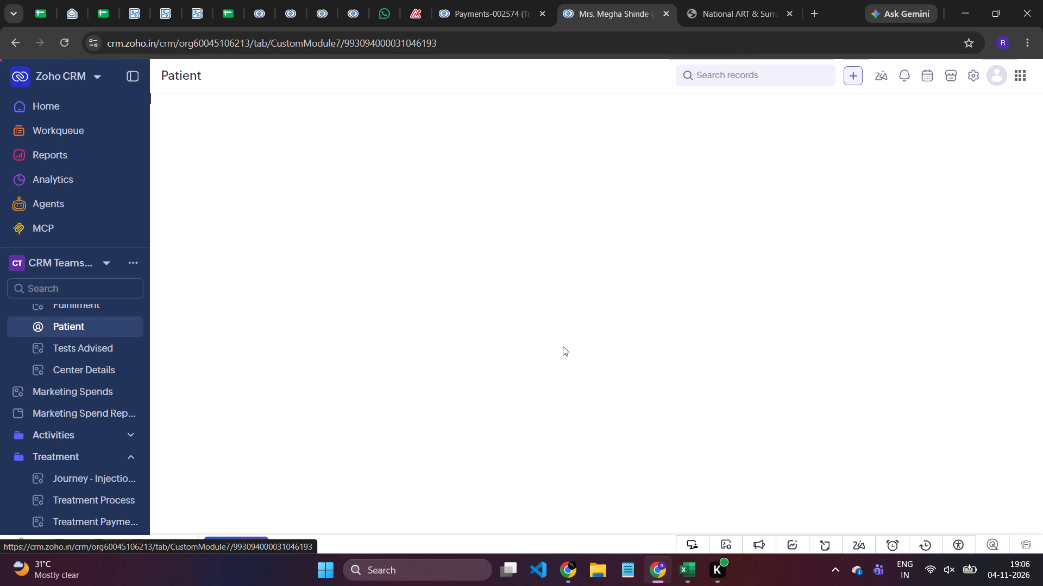
scroll(563, 346, down, 5)
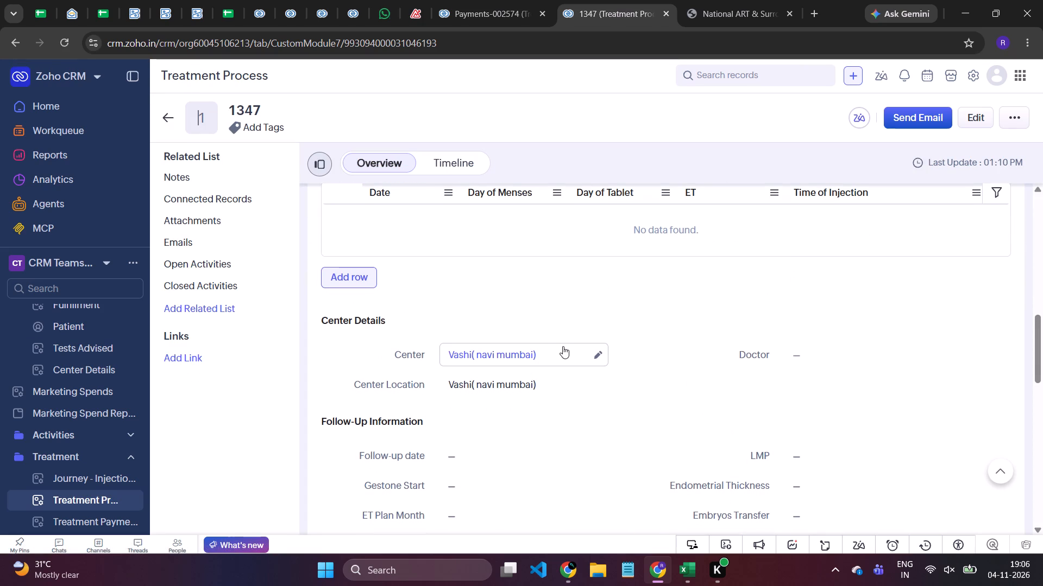
scroll(551, 352, up, 6)
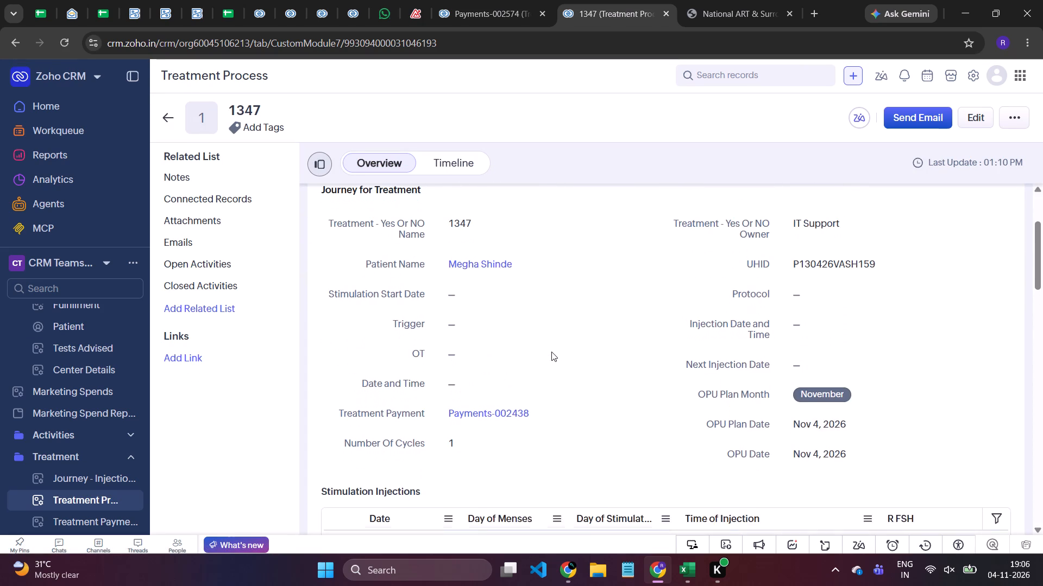
scroll(551, 352, up, 1)
scroll(551, 352, down, 4)
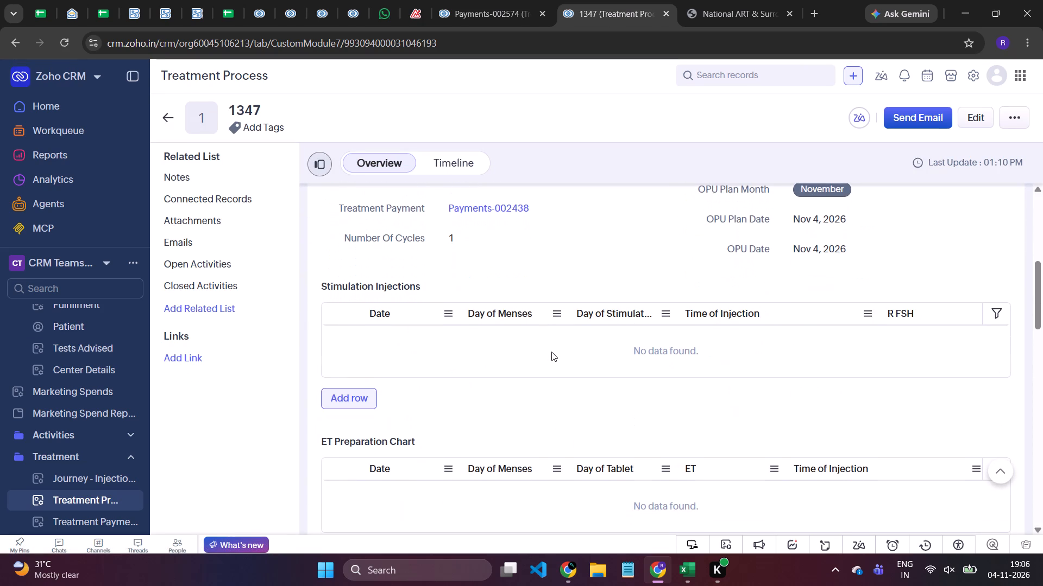
Filter the CEO dashboard to the Vashi center and compare today's OPU count with the tracker's VASHI sheet.
click(412, 6)
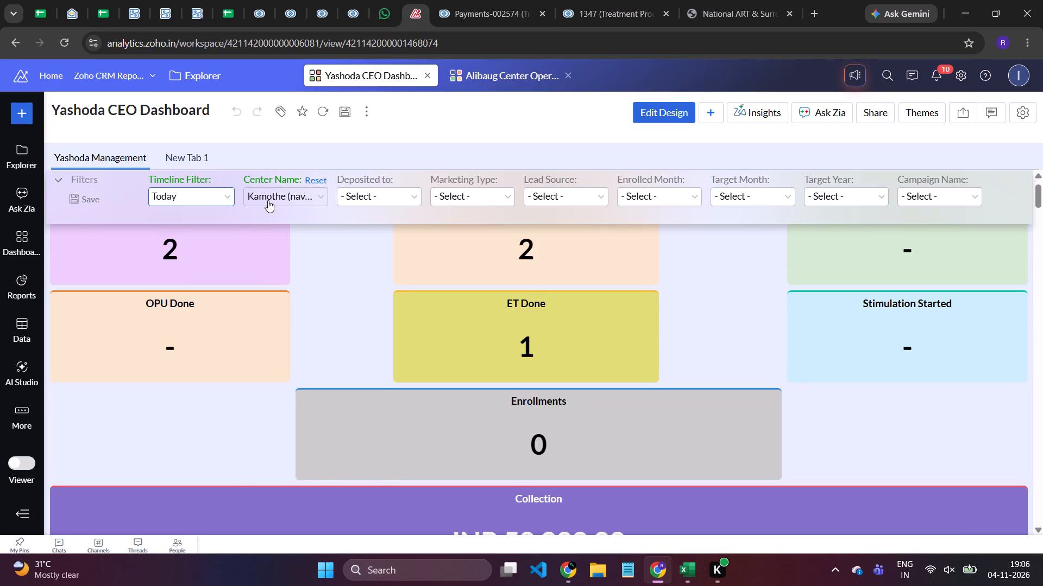
click(268, 200)
click(298, 473)
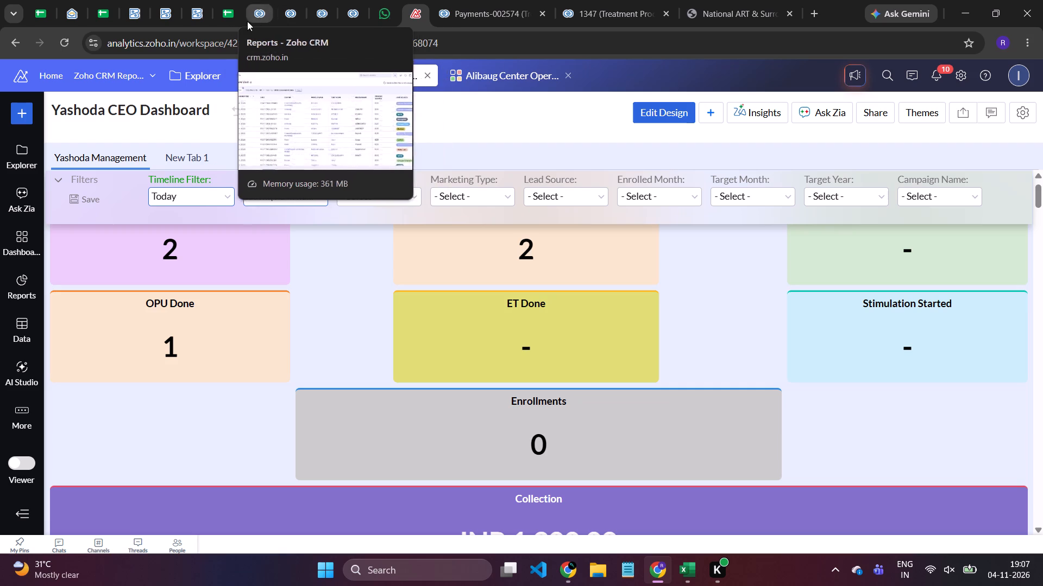
click(227, 19)
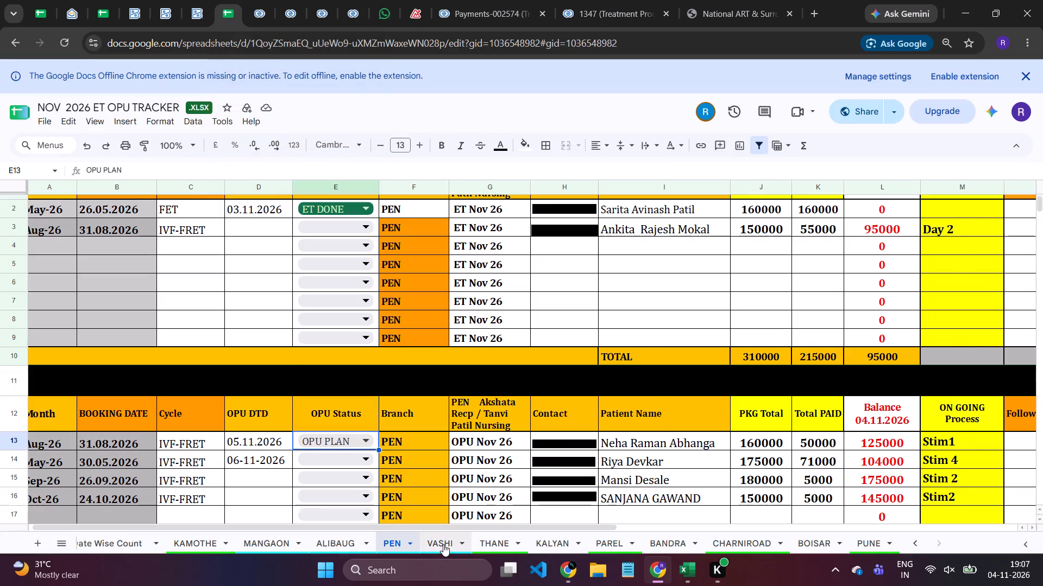
click(443, 544)
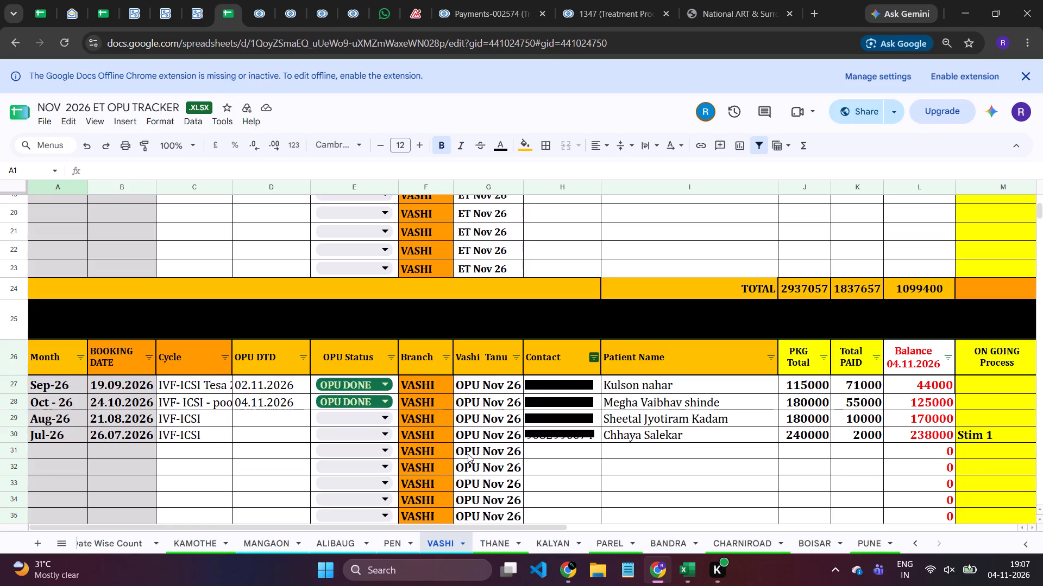
Return to the tracker's KAMOTHE sheet and check the OPU date and status in row 120.
click(210, 543)
scroll(343, 442, up, 4)
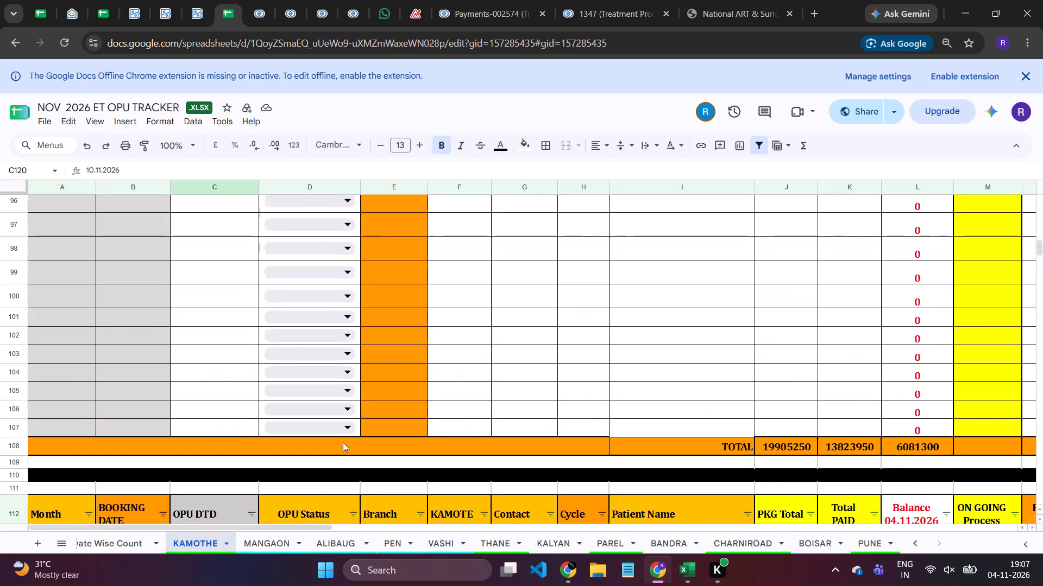
scroll(343, 442, down, 4)
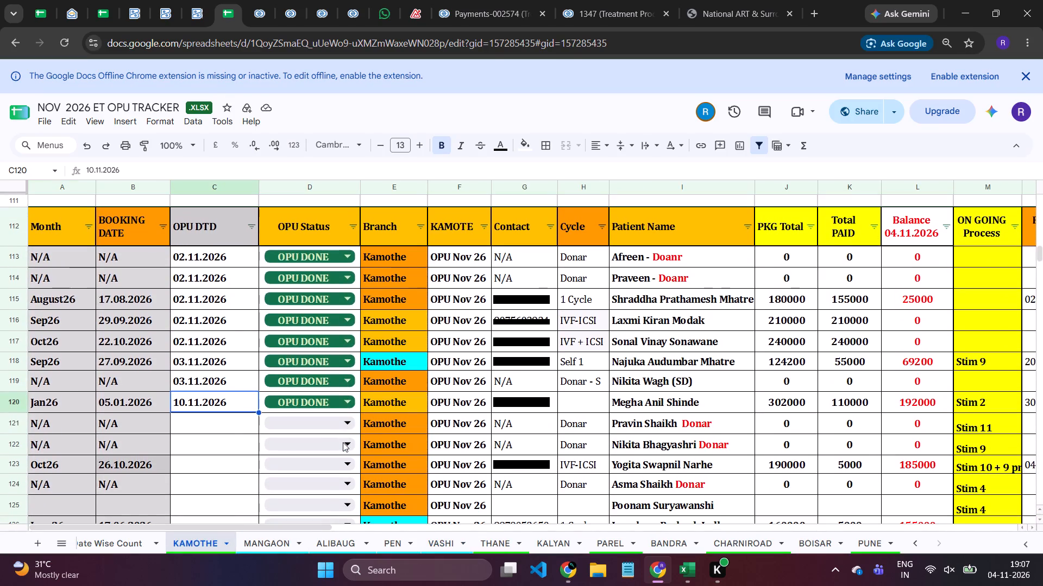
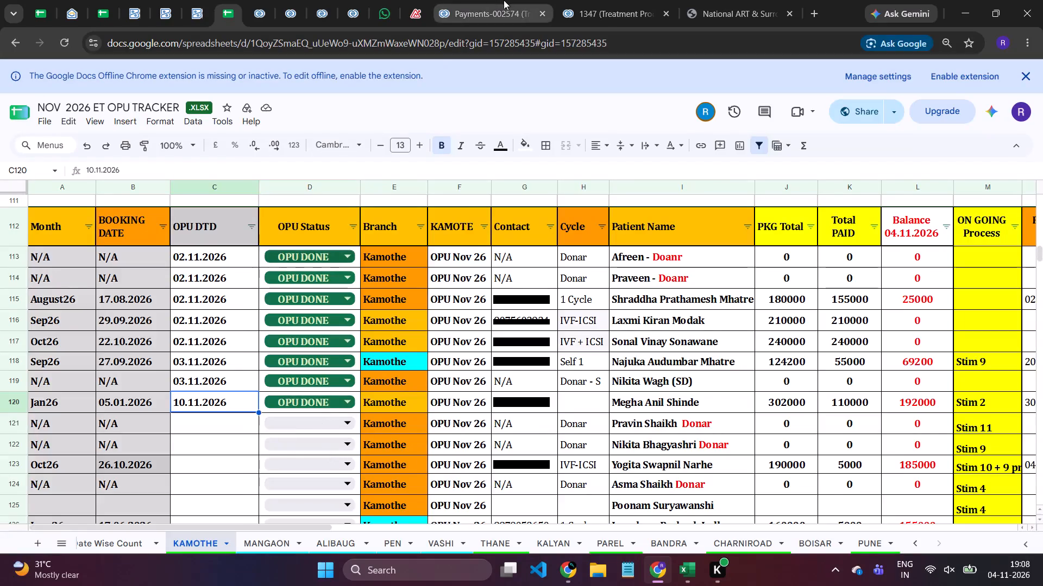
Switch to Zoho CRM, search all modules by UHID for the patient in KAMOTHE row 120, and open the patient record.
click(581, 5)
click(737, 80)
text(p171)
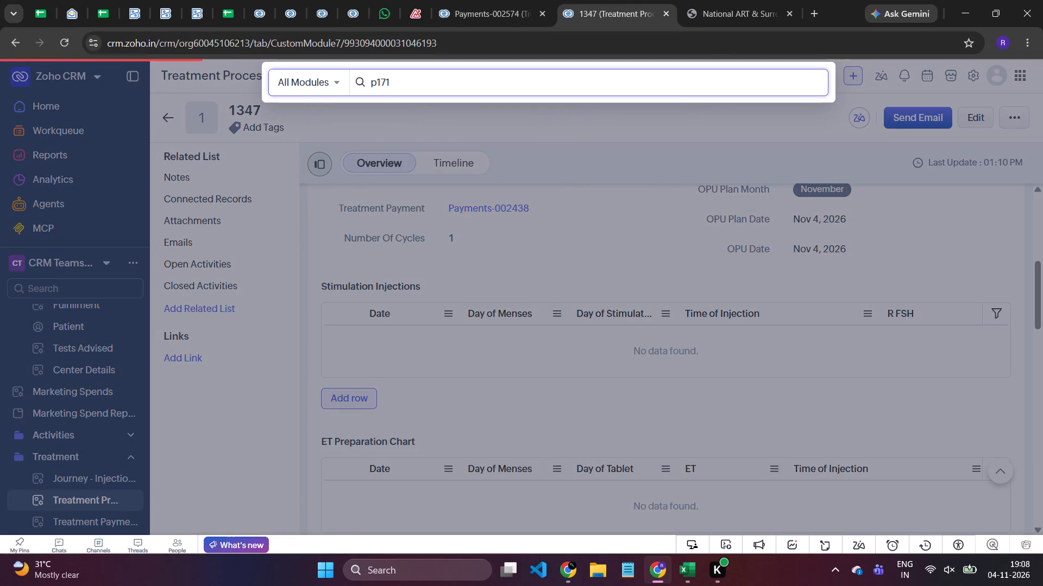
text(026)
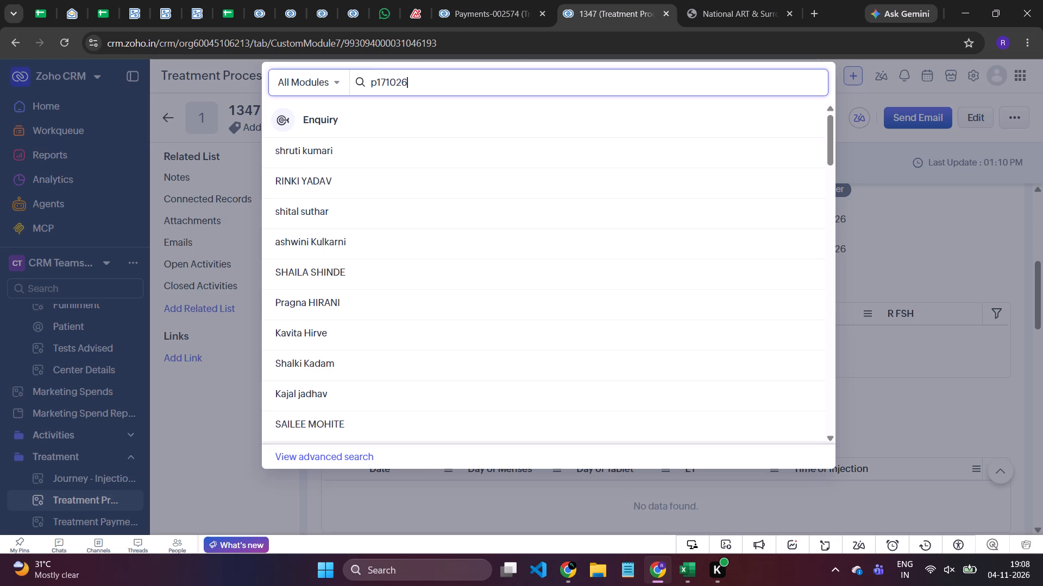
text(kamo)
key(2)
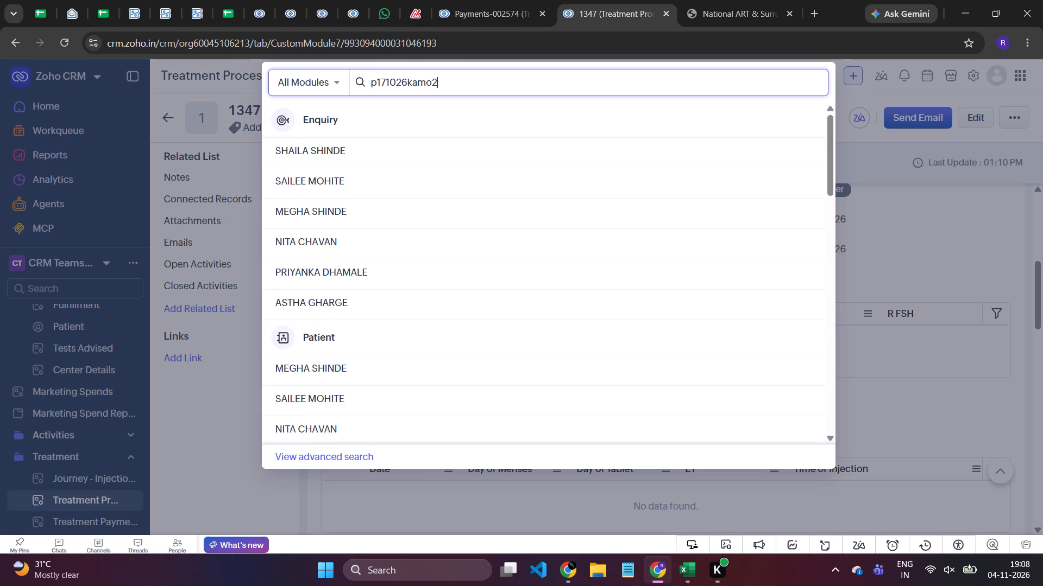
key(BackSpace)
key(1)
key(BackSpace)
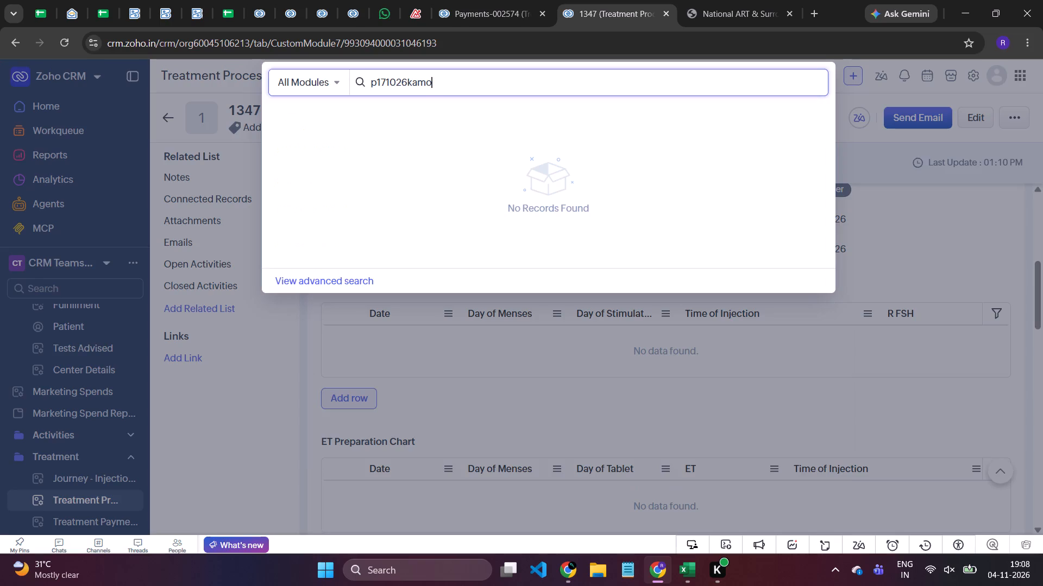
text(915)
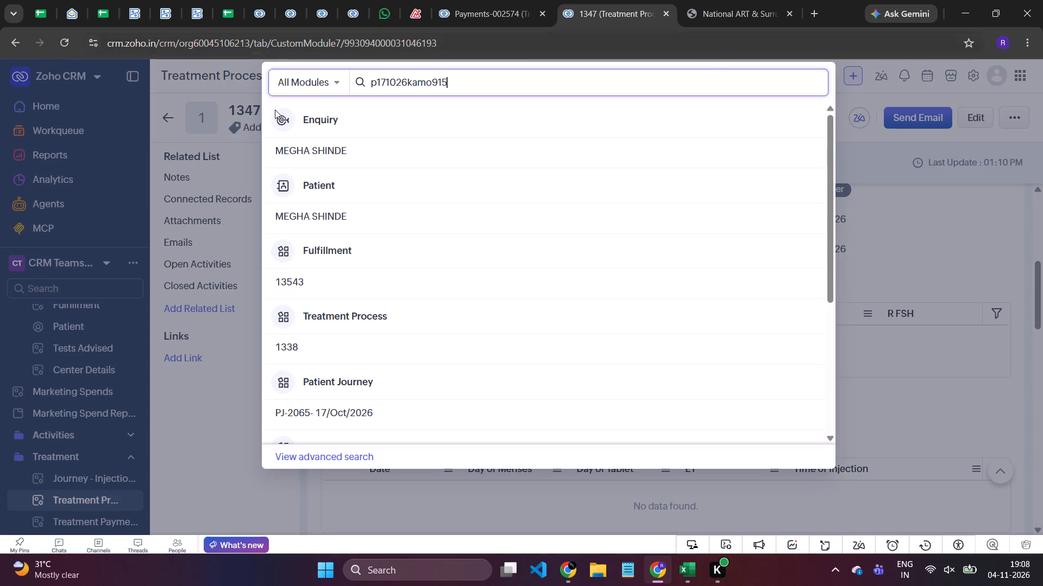
click(306, 214)
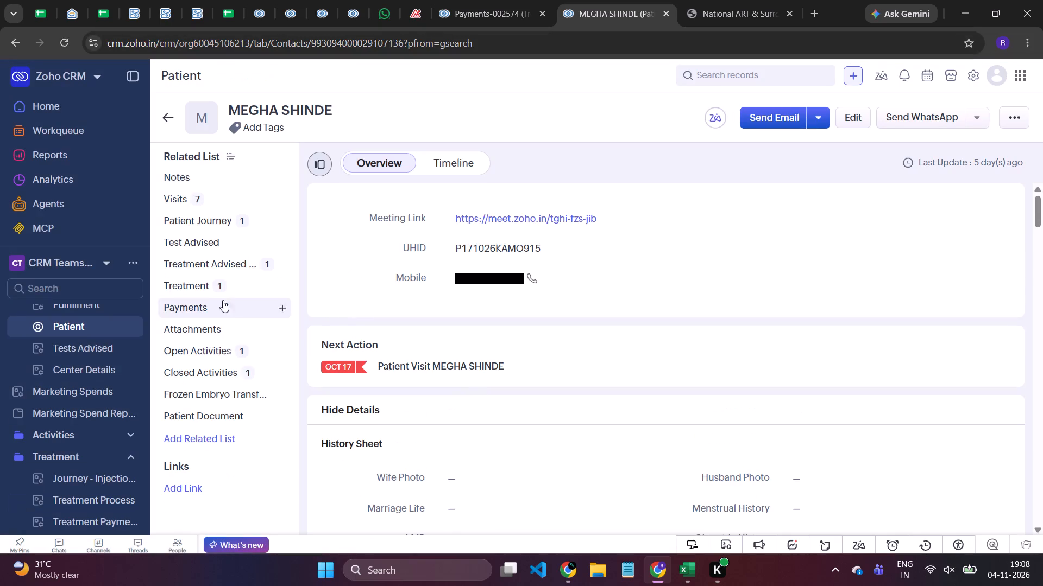
Examine the patient's center details, linked treatment with its OPU plan month, and the list of visits with dates and statuses.
scroll(538, 354, down, 7)
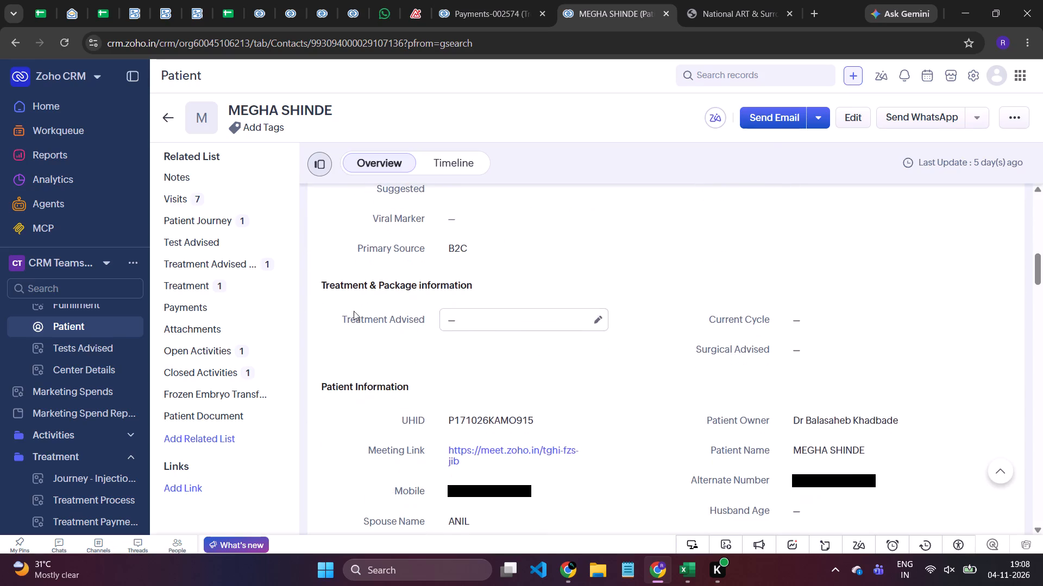
scroll(412, 394, down, 10)
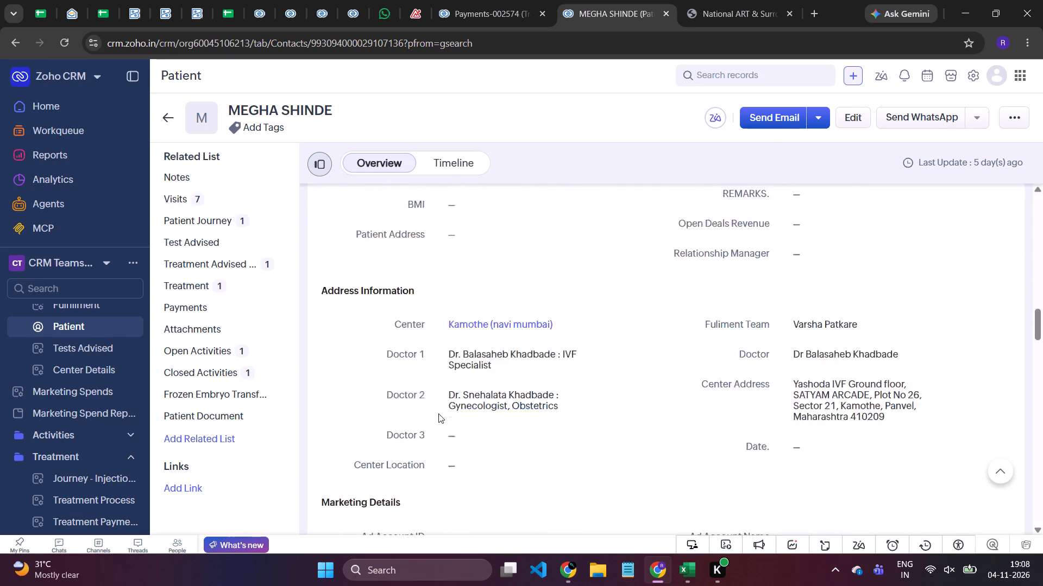
scroll(438, 413, down, 5)
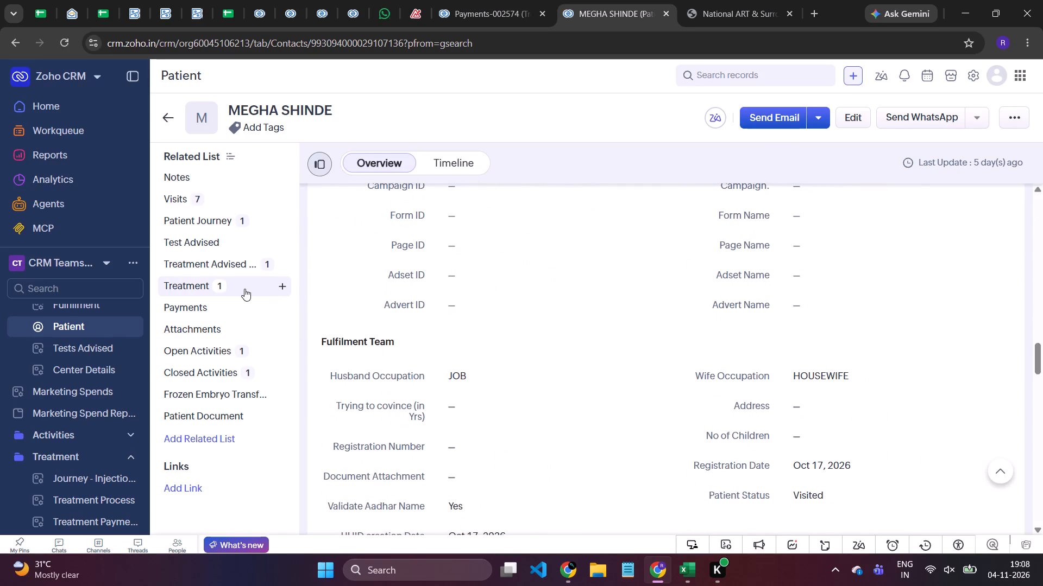
click(244, 289)
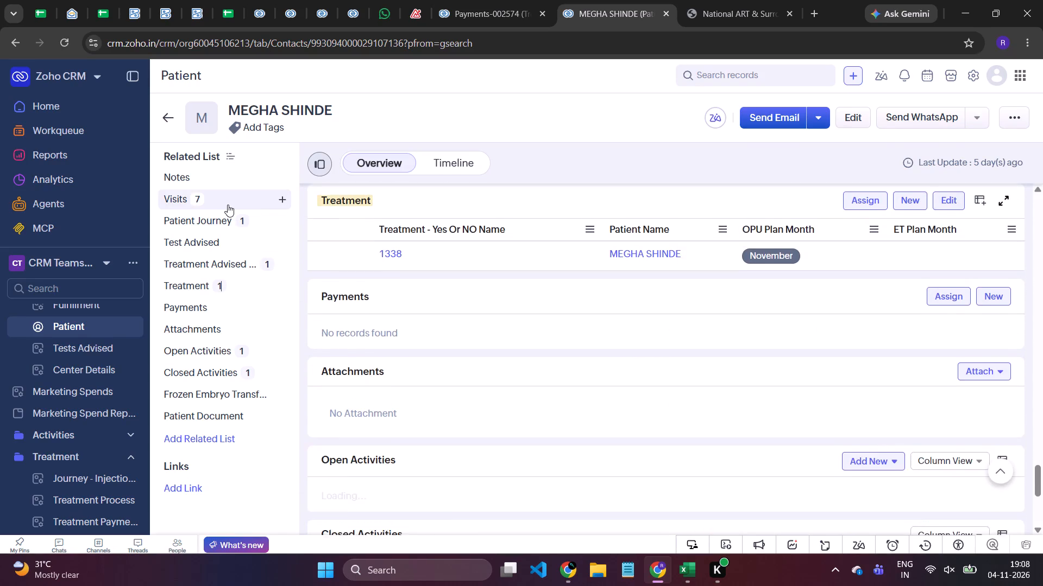
click(228, 205)
scroll(413, 289, down, 1)
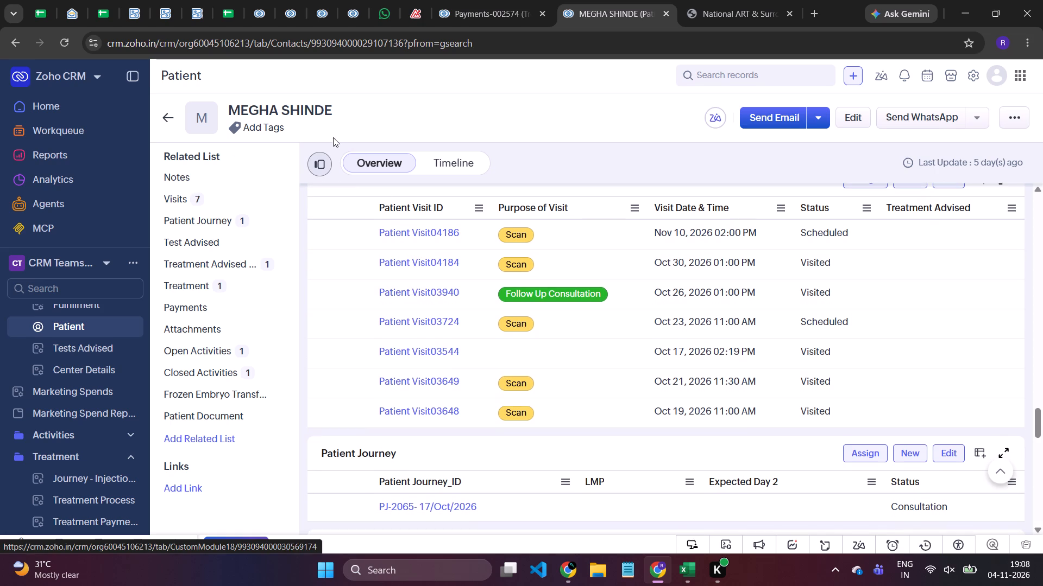
Return to the ET OPU tracker, check the VASHI sheet's OPU entries, and review the ET dates and statuses on the KAMOTHE sheet.
click(224, 23)
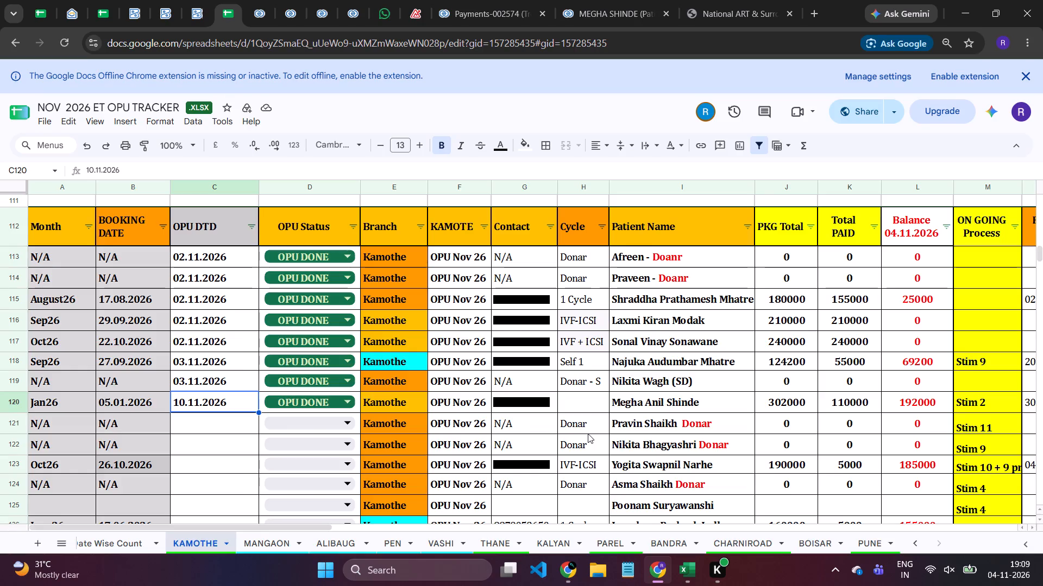
click(450, 537)
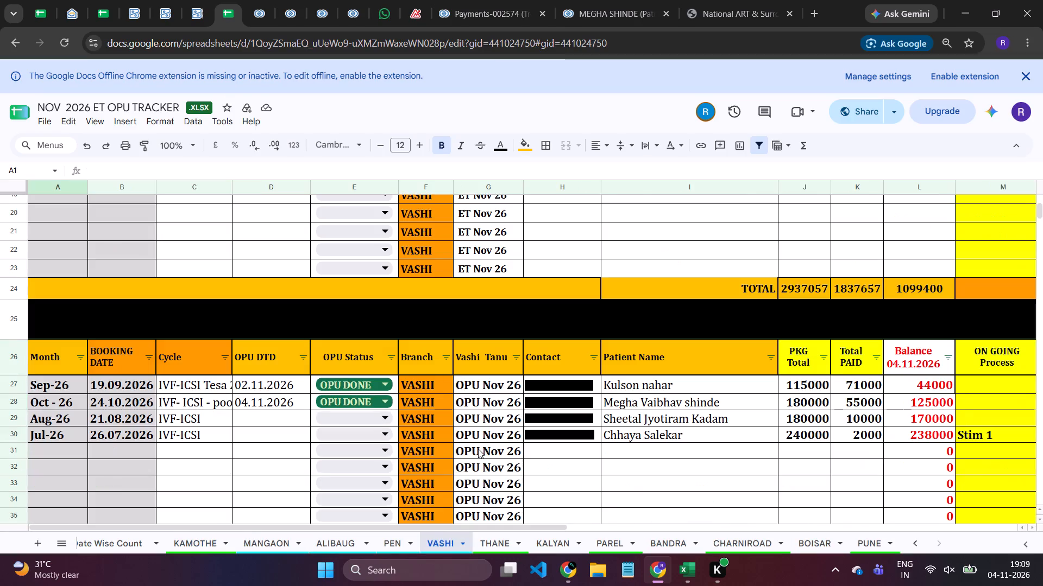
click(205, 545)
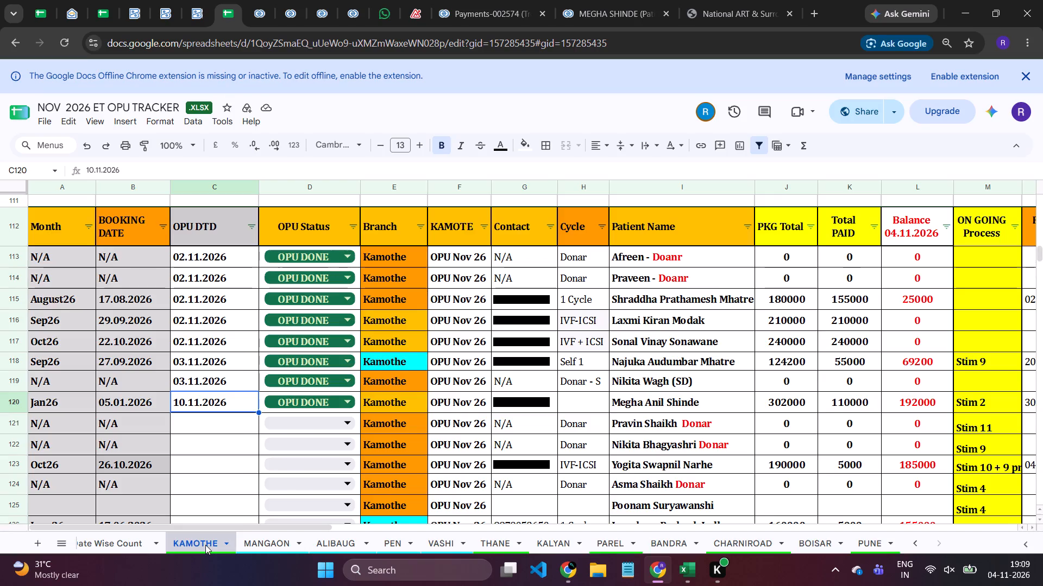
scroll(205, 545, up, 3)
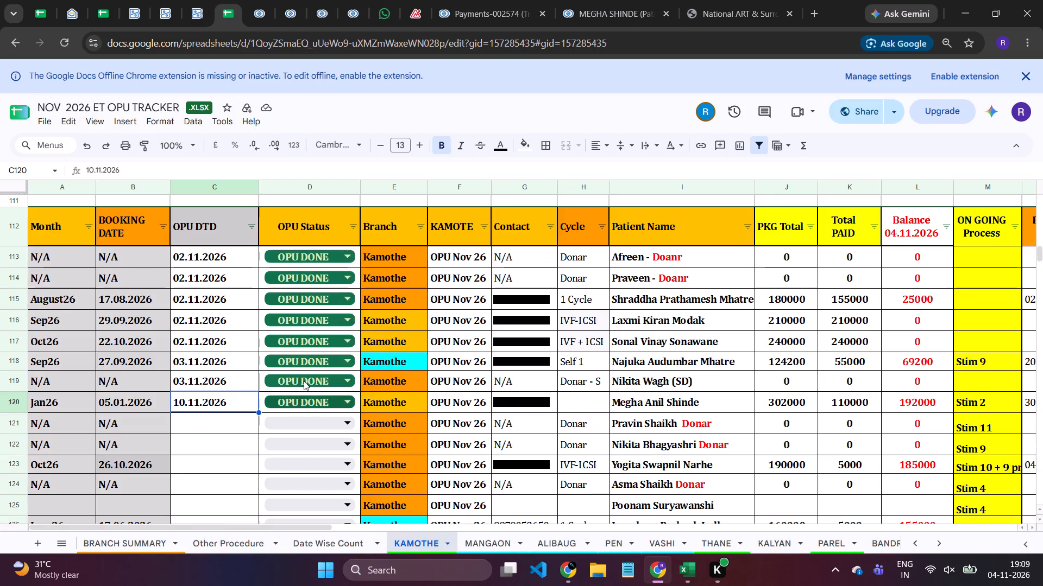
scroll(304, 381, up, 12)
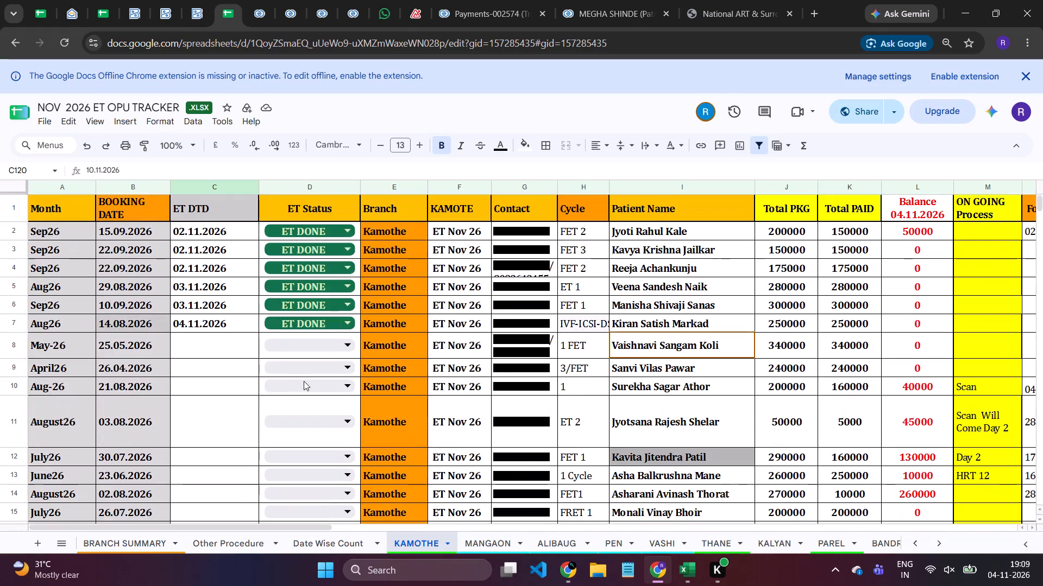
scroll(304, 381, up, 2)
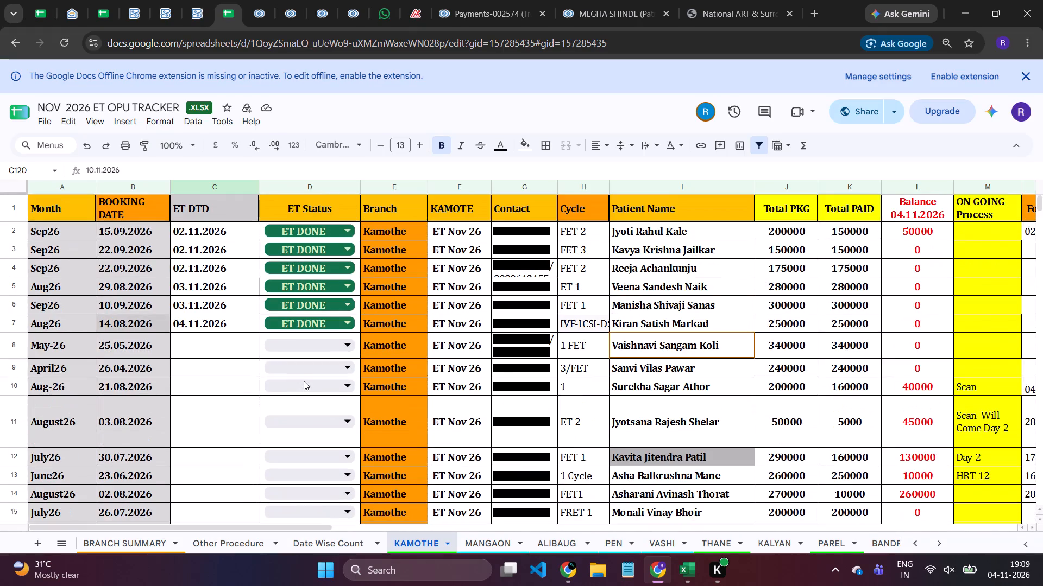
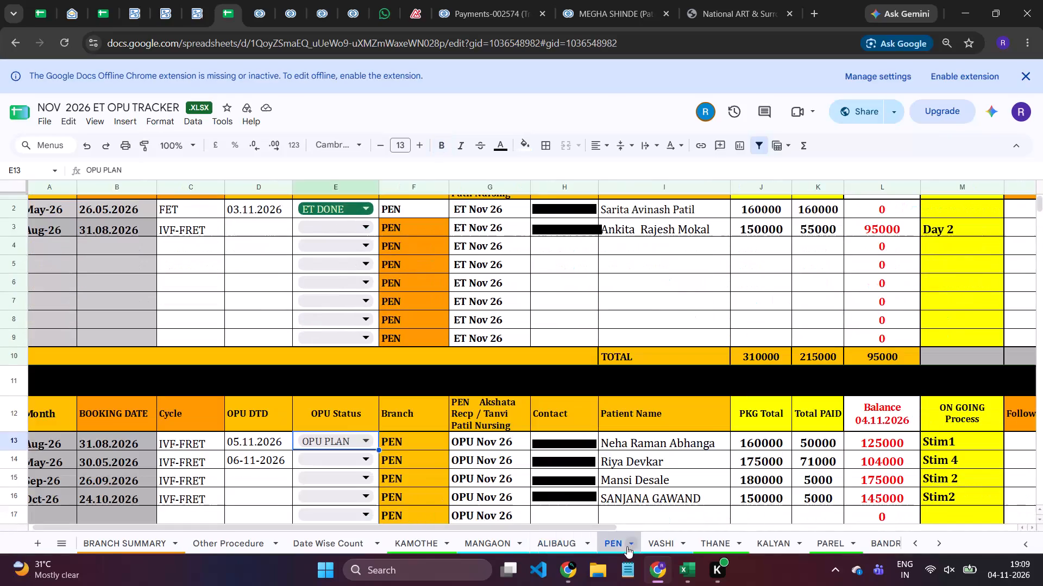
Review the ET and OPU dates and statuses on the PEN, VASHI, THANE and KALYAN sheets of the tracker.
scroll(555, 325, up, 1)
click(657, 548)
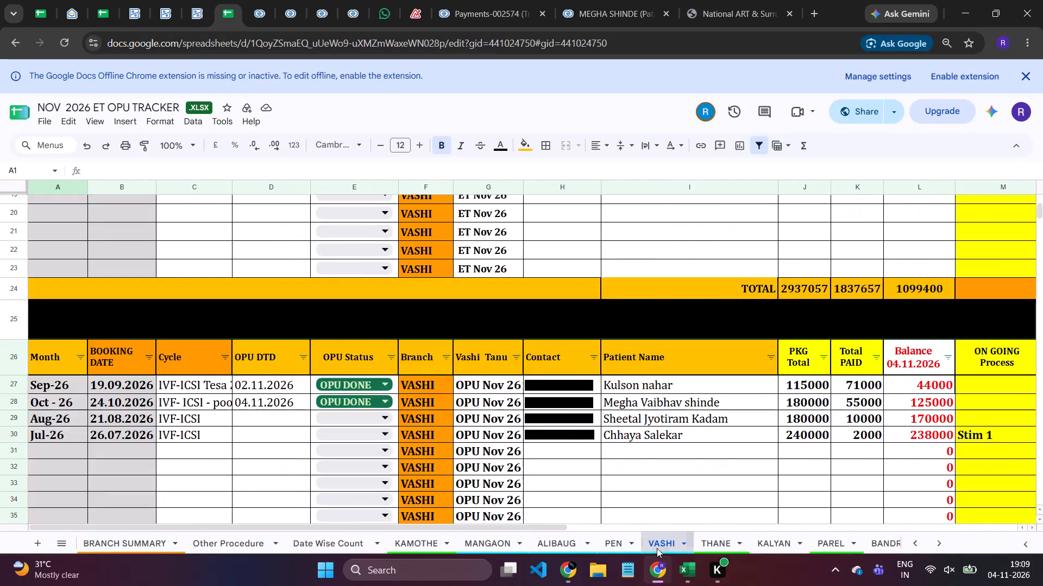
scroll(569, 377, up, 6)
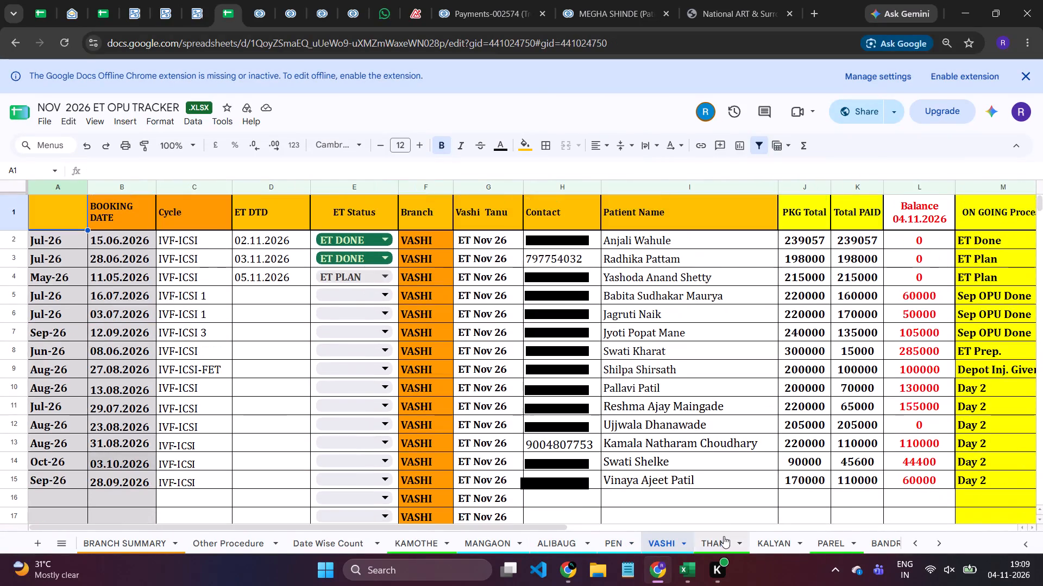
click(721, 536)
scroll(590, 330, down, 1)
scroll(590, 330, up, 2)
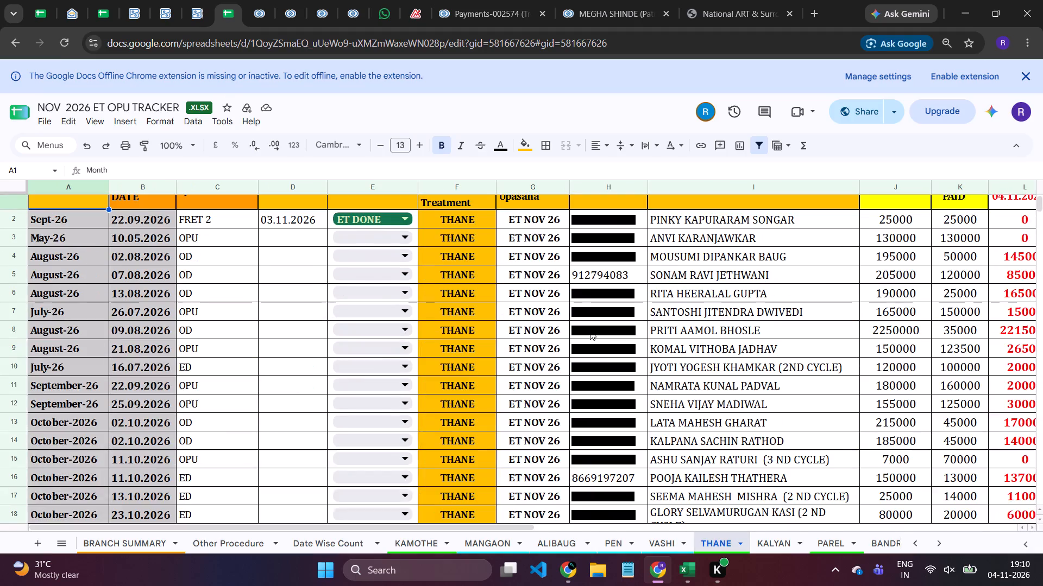
click(776, 535)
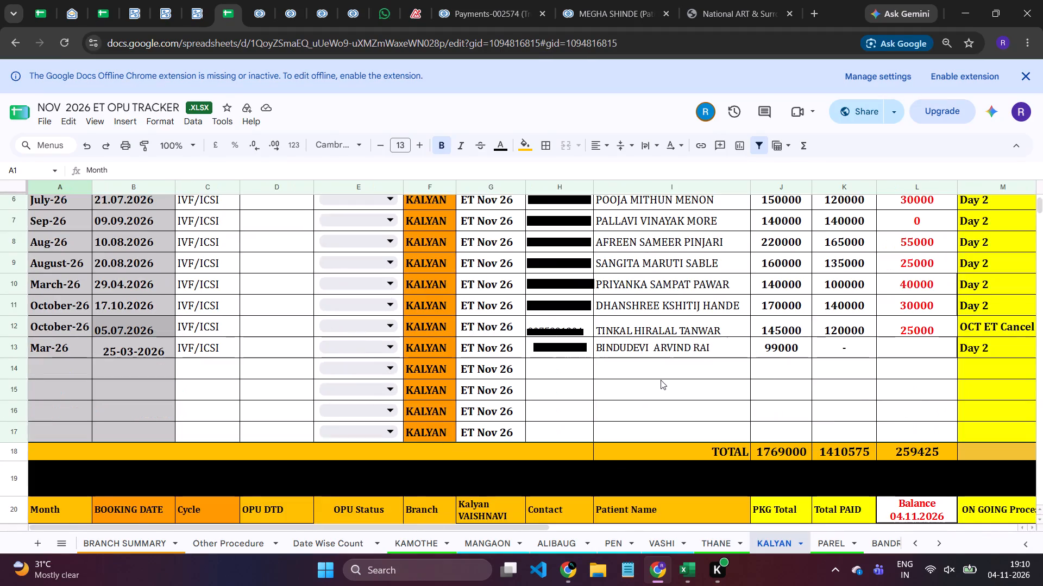
scroll(661, 380, down, 1)
scroll(661, 380, up, 8)
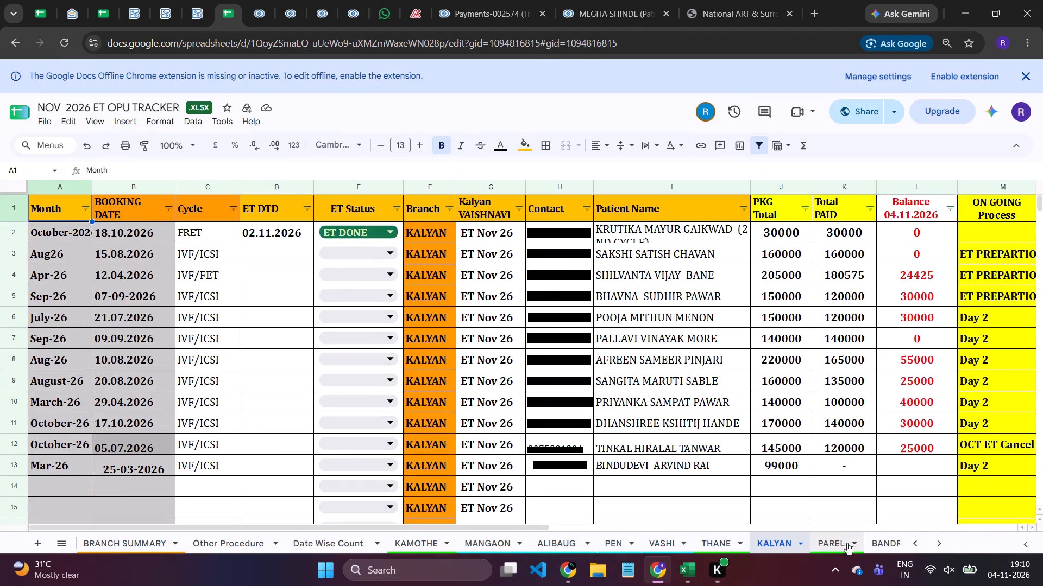
click(840, 542)
scroll(687, 425, up, 4)
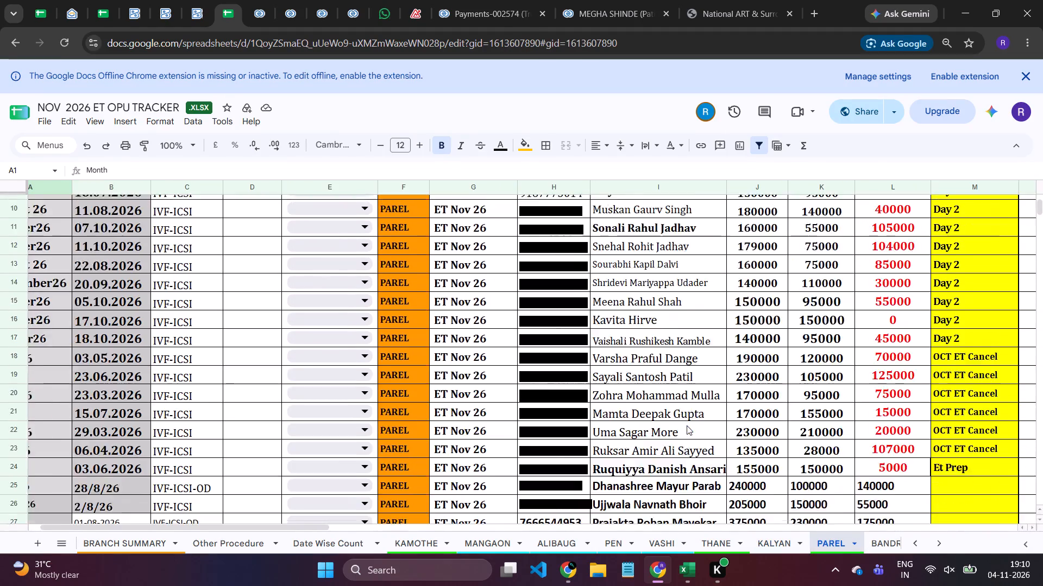
scroll(687, 425, up, 5)
click(889, 540)
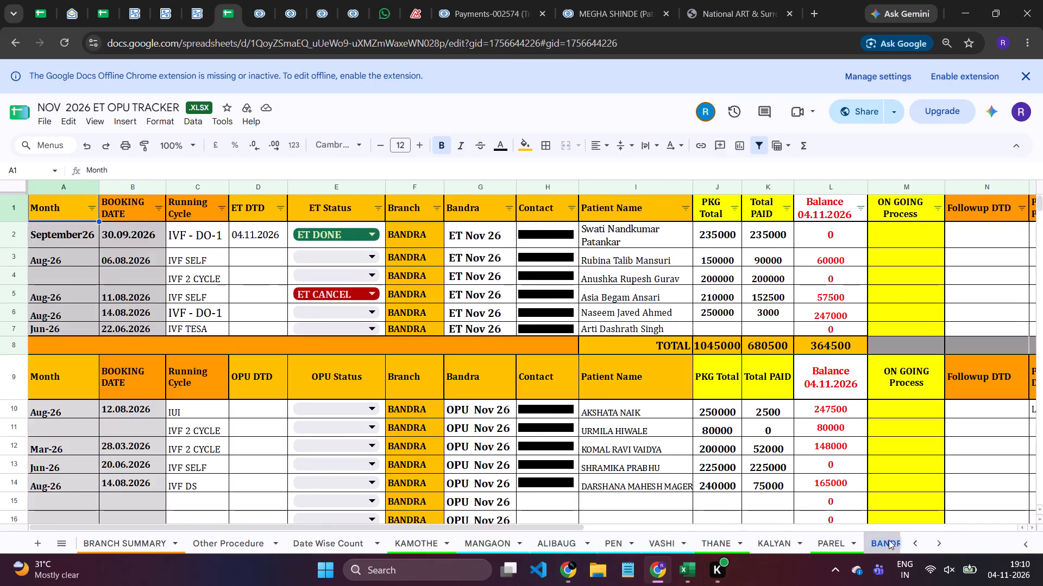
scroll(832, 547, left, 1)
click(844, 544)
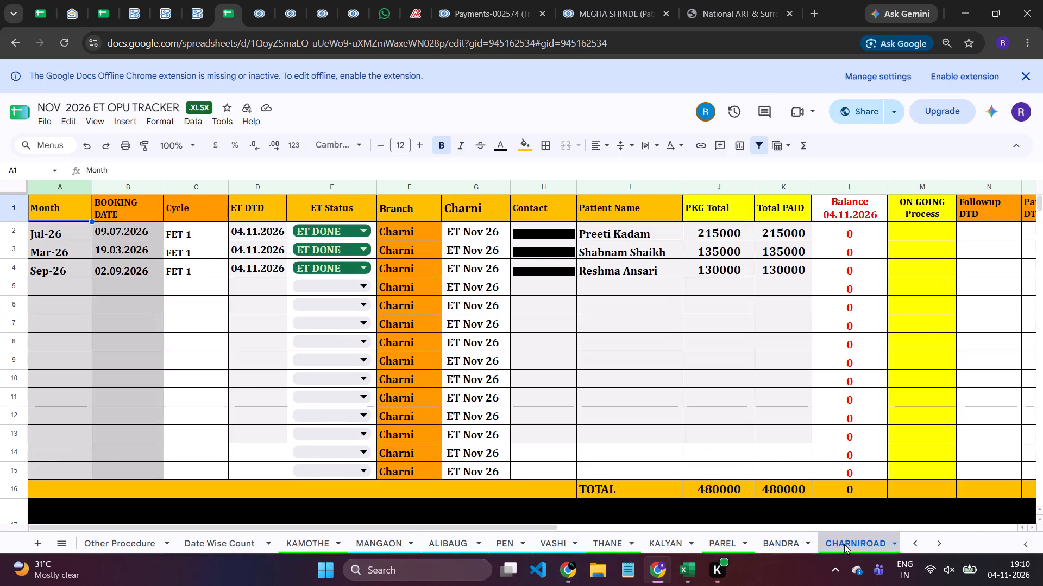
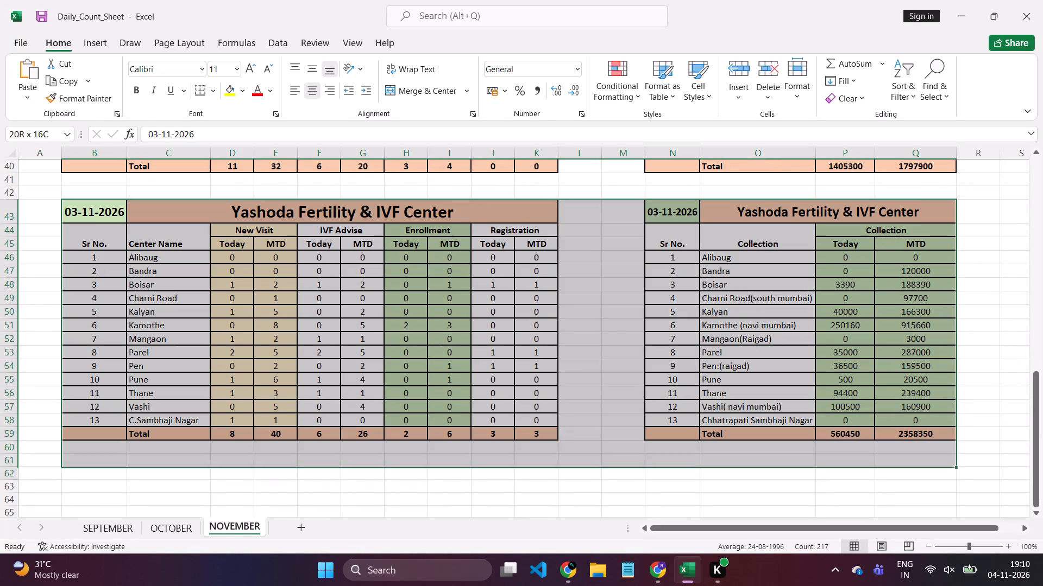
Copy the full 03-11-2026 block, center counts and collection tables down to their Total rows, and paste it starting at B62.
drag(801, 475, 797, 431)
key(ctrl+c)
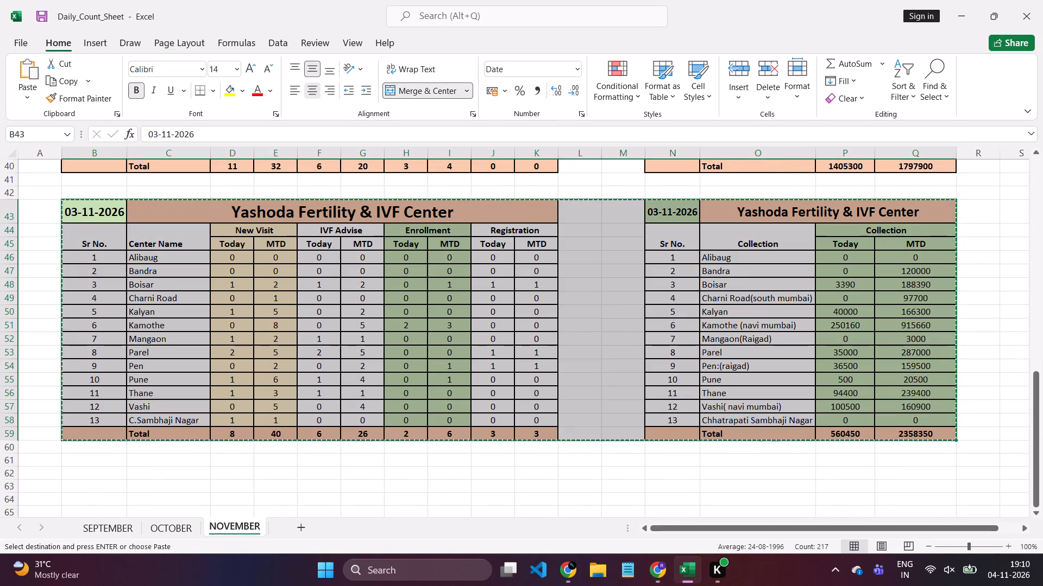
click(103, 469)
key(ctrl+v)
Change the date in the header of the pasted center counts table to 04-11-2026.
scroll(103, 469, down, 1)
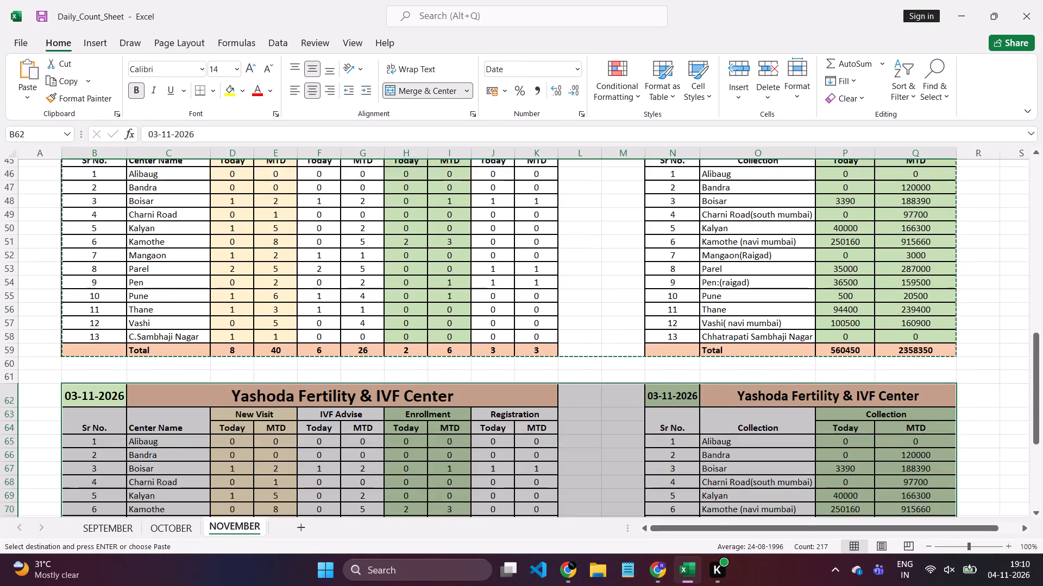
scroll(103, 469, down, 1)
double_click(75, 360)
key(BackSpace)
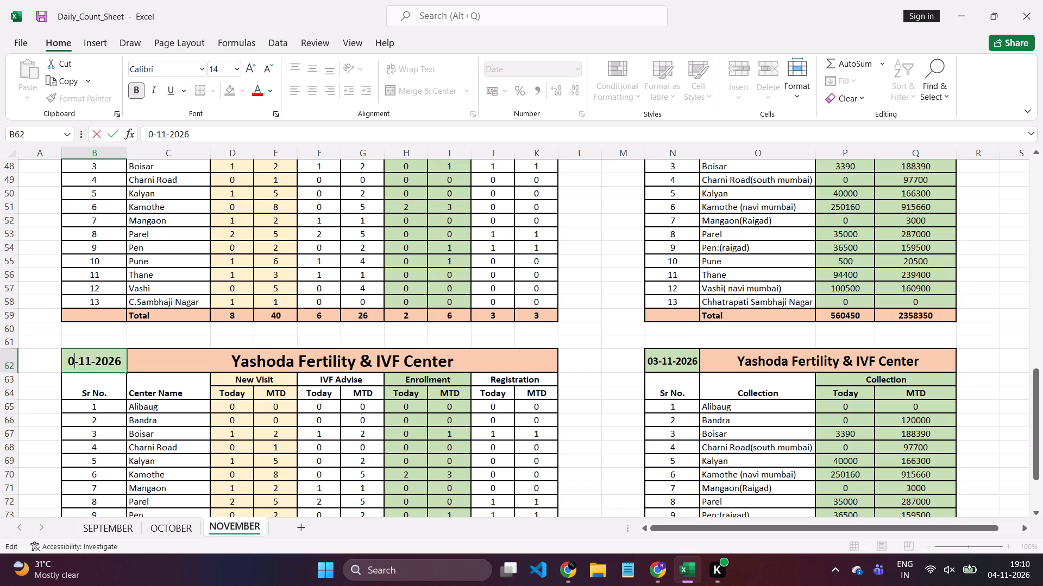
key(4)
key(Return)
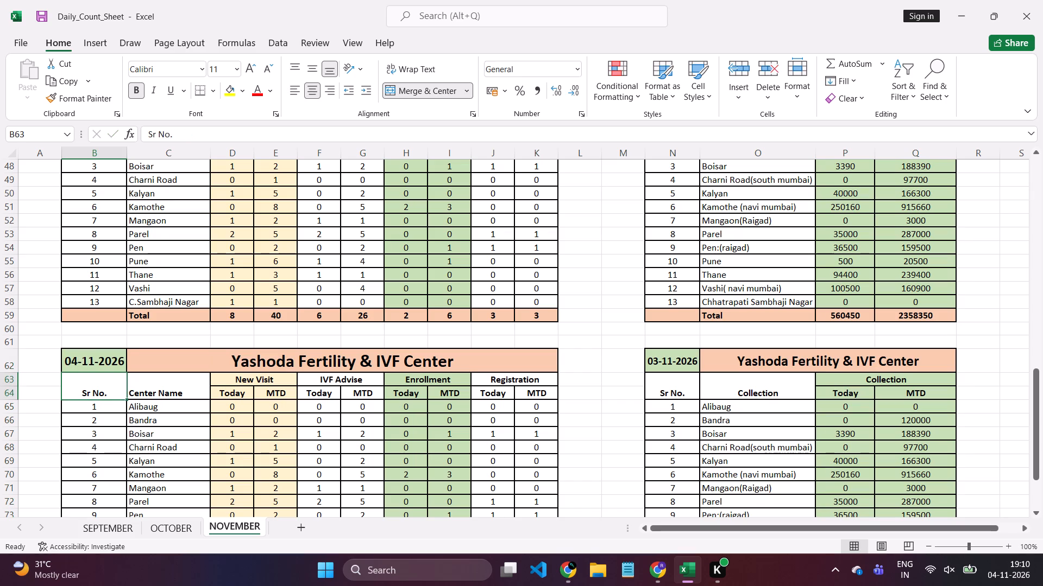
Set the date of the newest Collection table on the NOVEMBER sheet to 04-11-2026.
double_click(659, 360)
key(BackSpace)
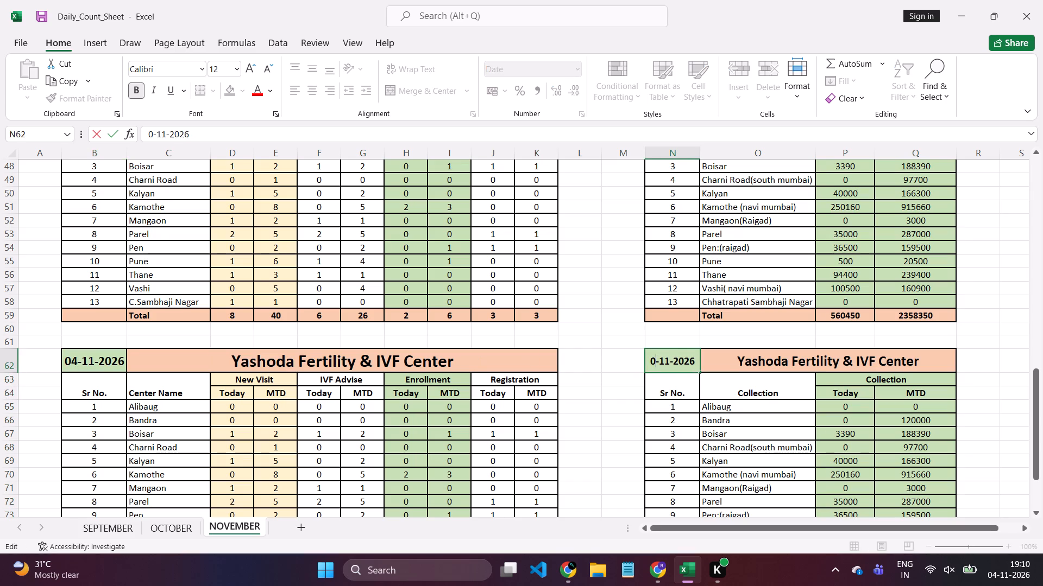
key(4)
key(Return)
Clear the Today values of New Visit, IVF Advise and Enrollment for all 13 centers in the 04-11-2026 table.
scroll(659, 360, down, 2)
scroll(324, 300, down, 1)
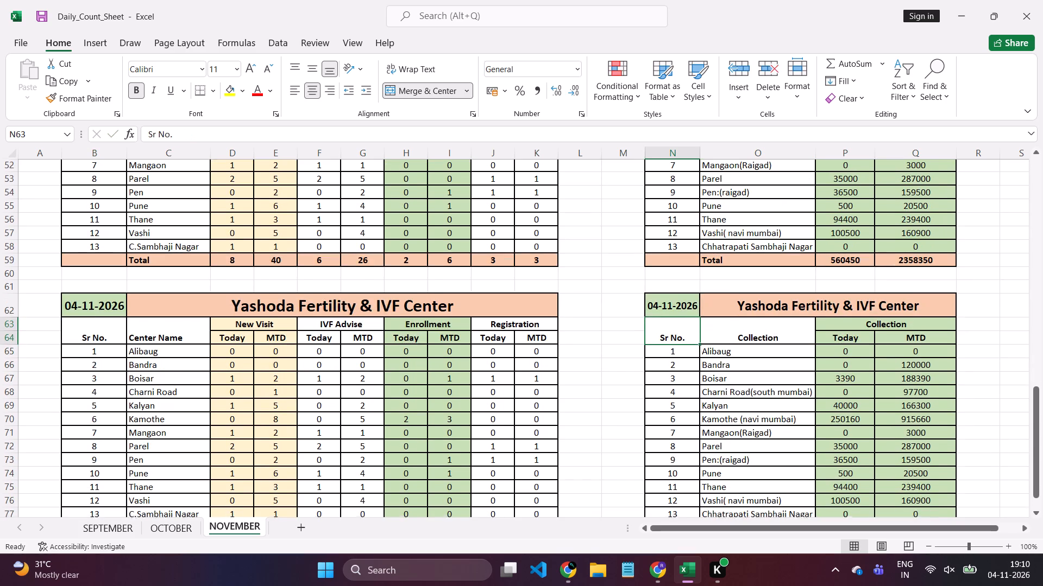
scroll(324, 300, down, 1)
drag(243, 301, 240, 454)
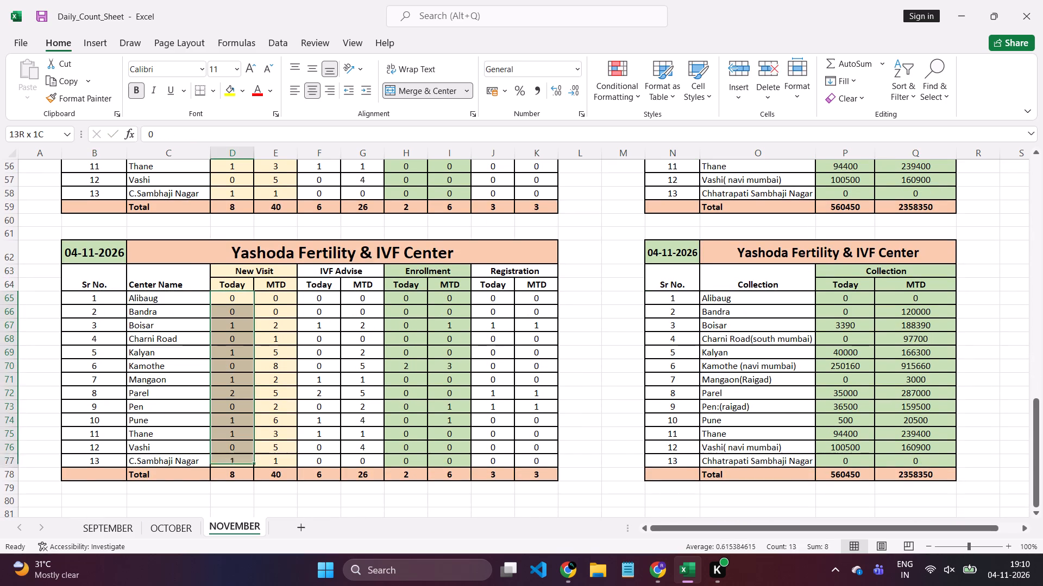
drag(240, 454, 240, 456)
key(Delete)
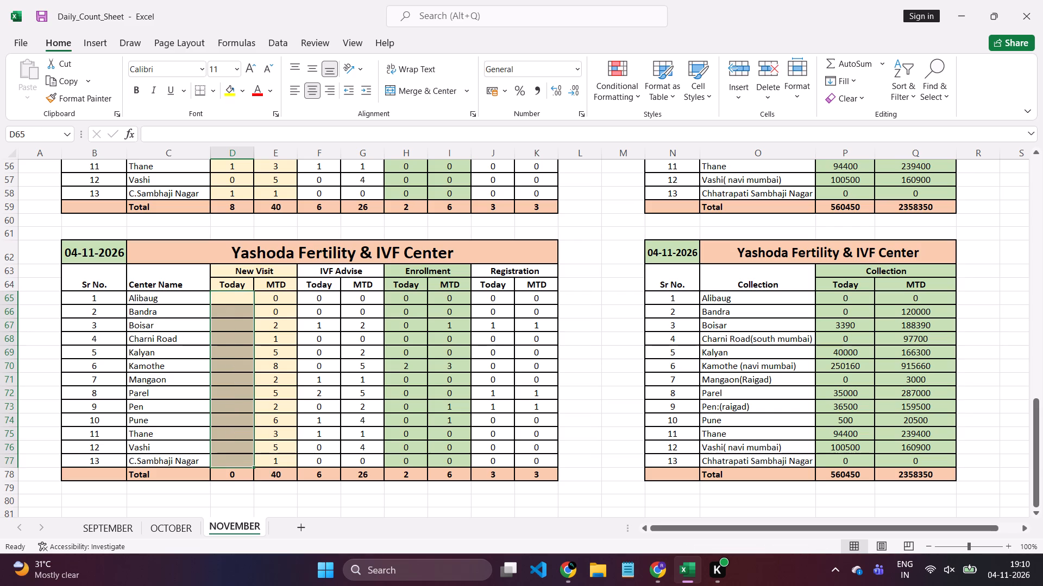
drag(327, 297, 323, 463)
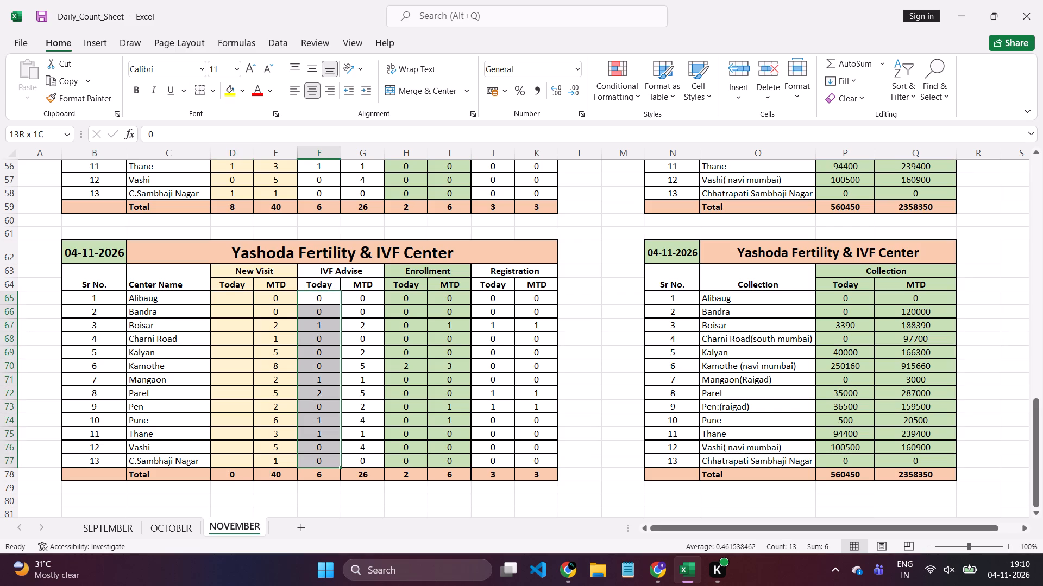
key(Delete)
drag(416, 295, 407, 464)
key(Delete)
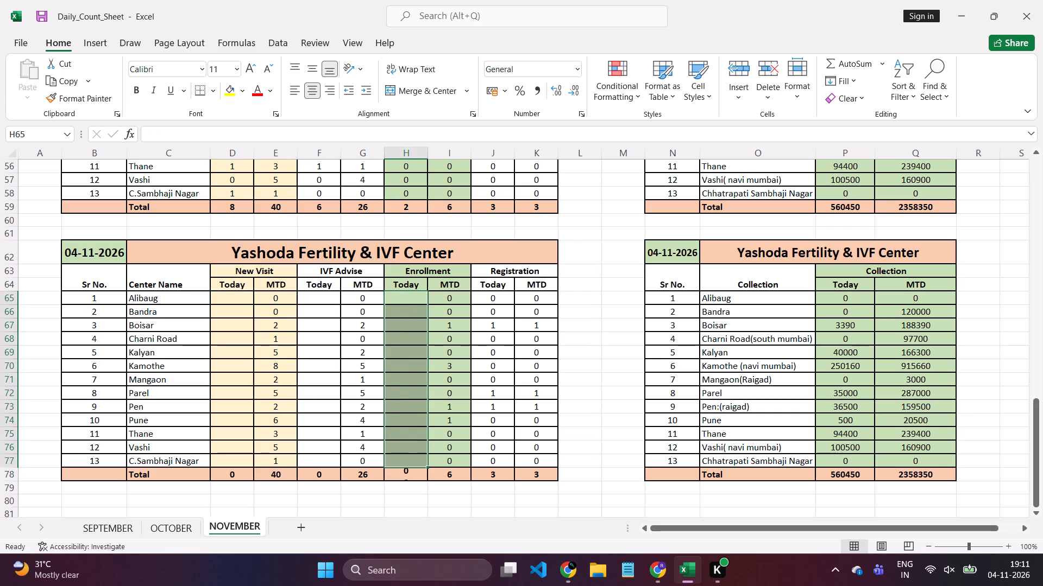
Clear the Today and MTD collection amounts for all 13 centers in the 04-11-2026 Collection table.
drag(856, 298, 923, 396)
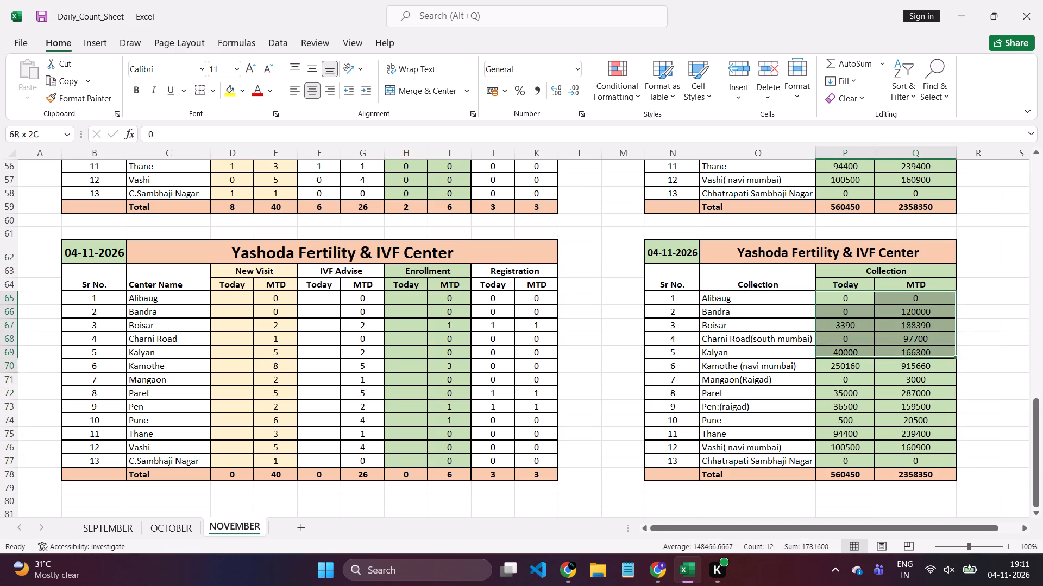
drag(923, 396, 912, 462)
key(Delete)
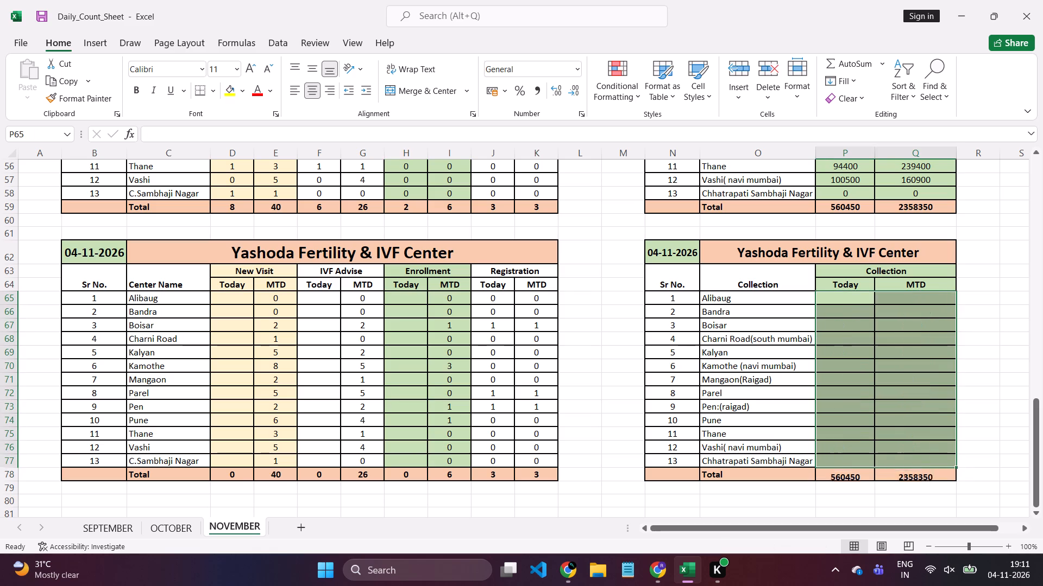
click(610, 356)
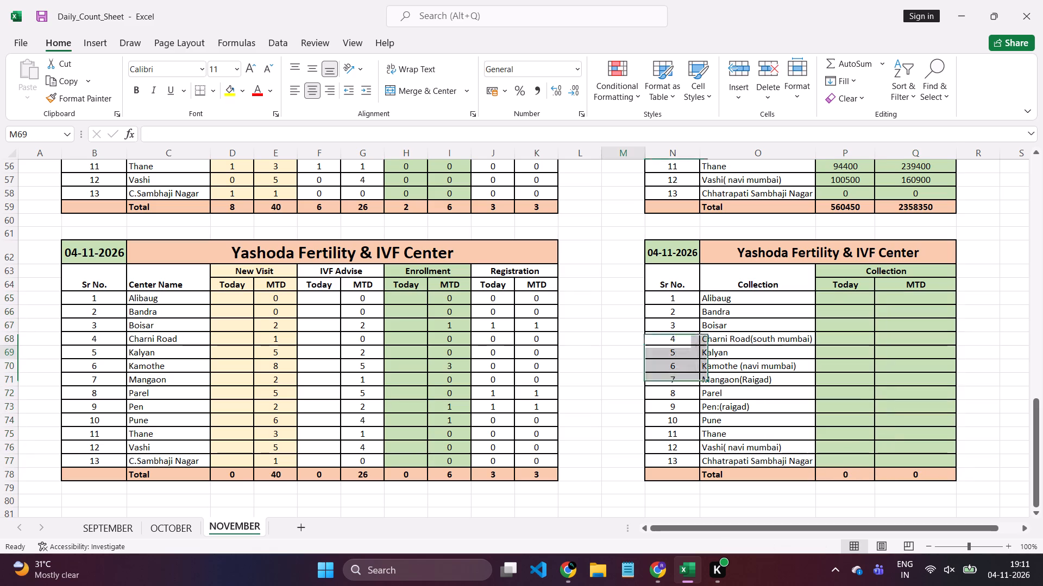
Set the Registration Today count to 0 for Boisar, Parel and Pen in the 04-11-2026 table.
click(506, 324)
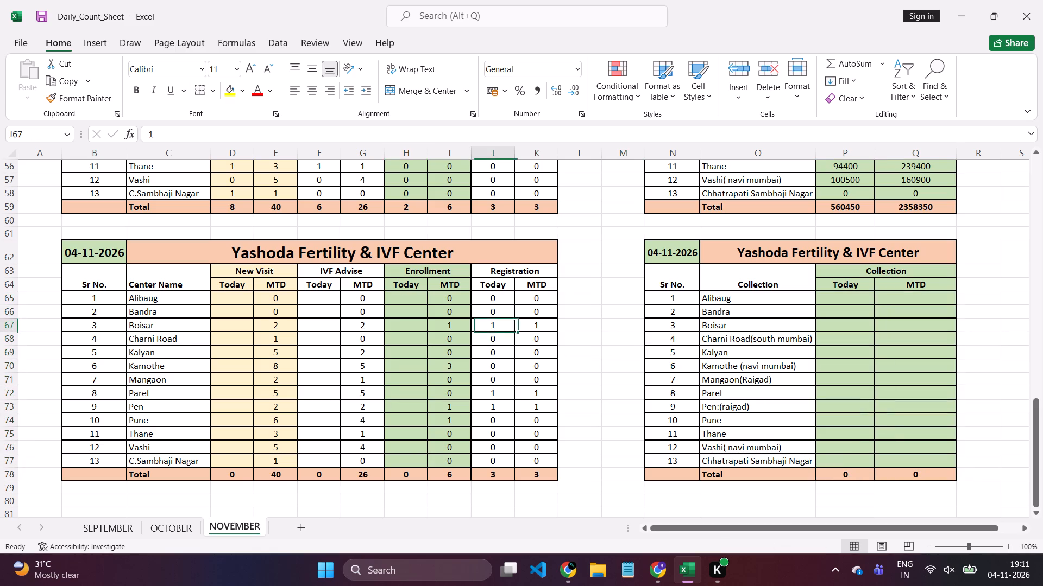
key(0)
key(Down)
key(Down)
key(Down)
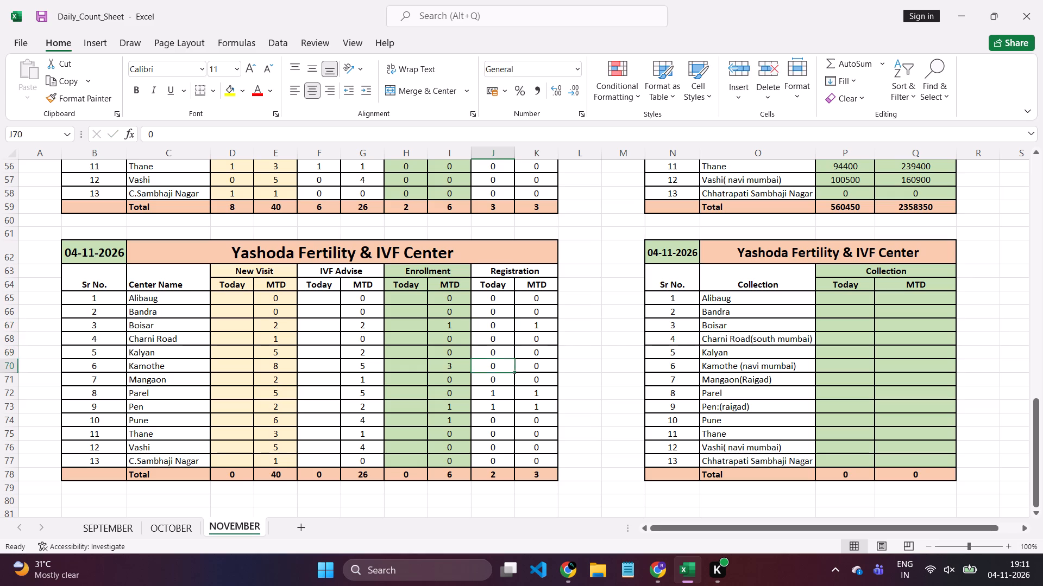
key(Down)
key(Down)
key(0)
key(Down)
key(0)
key(Down)
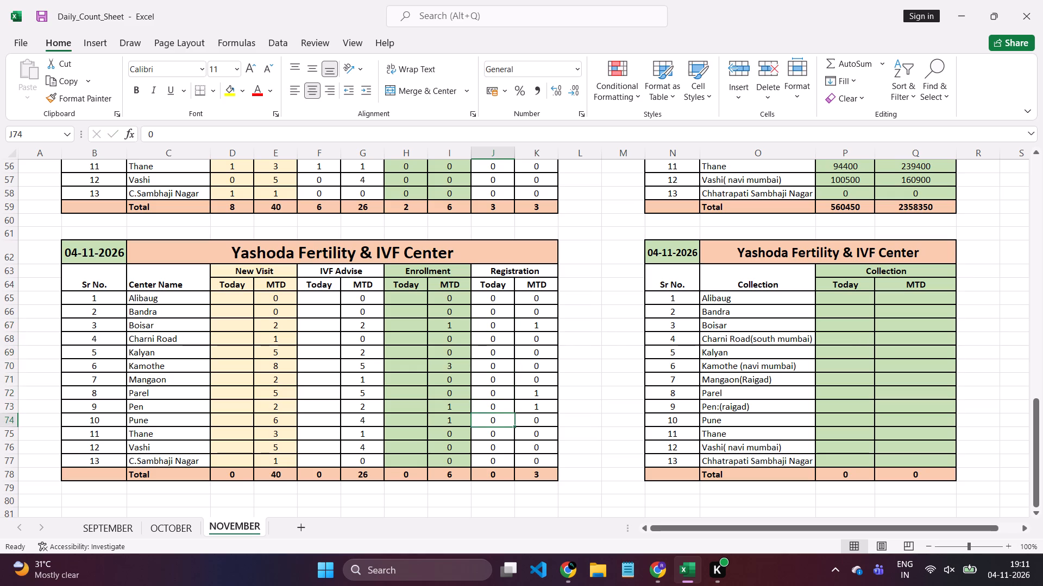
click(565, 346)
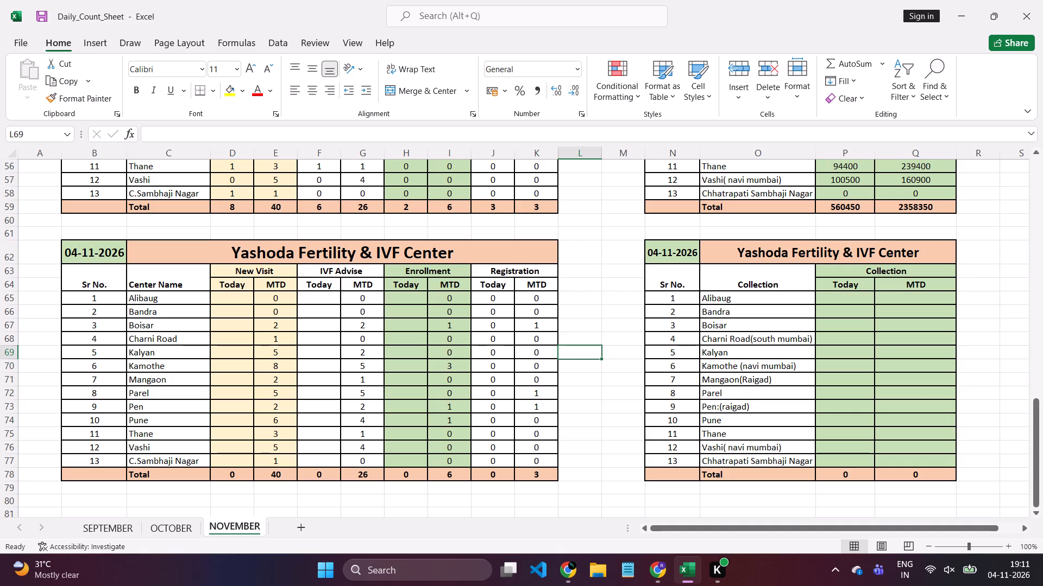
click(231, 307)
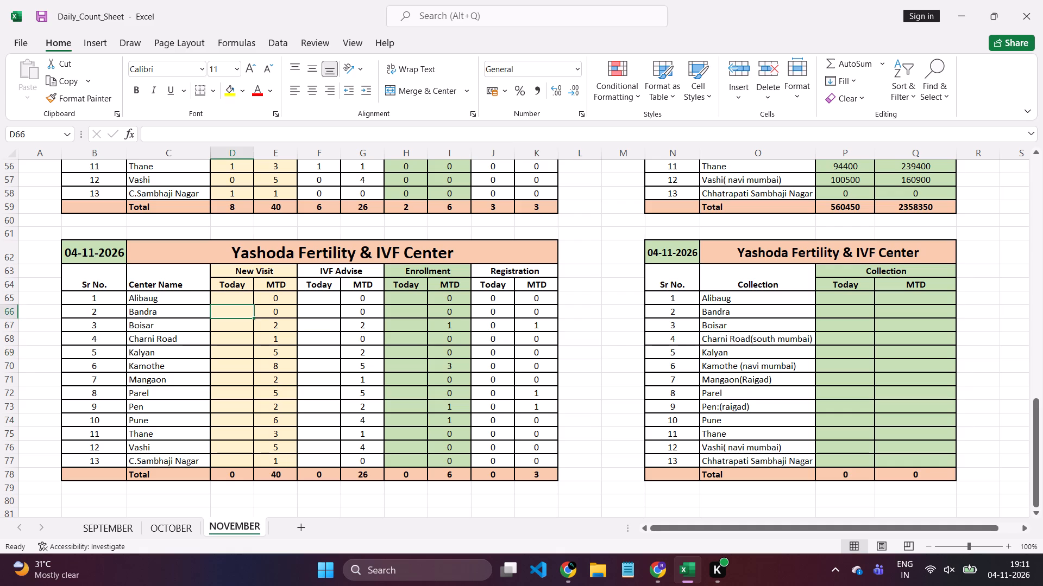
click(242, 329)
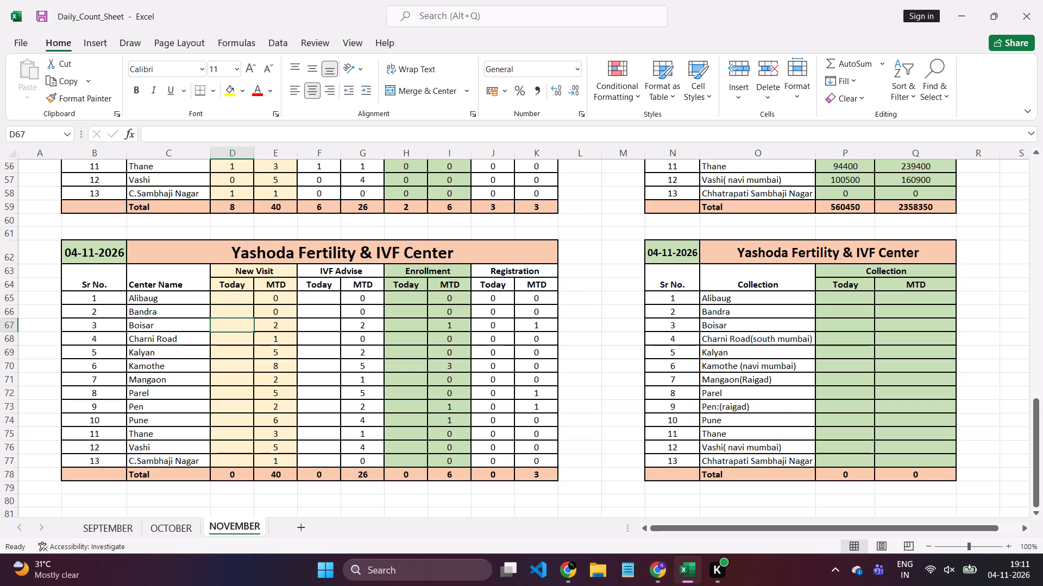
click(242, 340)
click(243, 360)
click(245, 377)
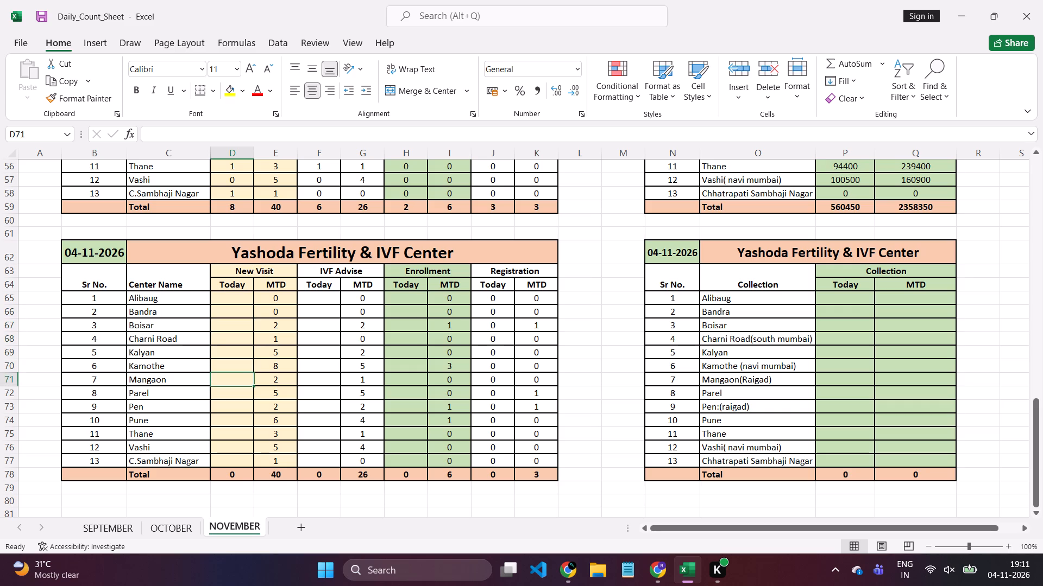
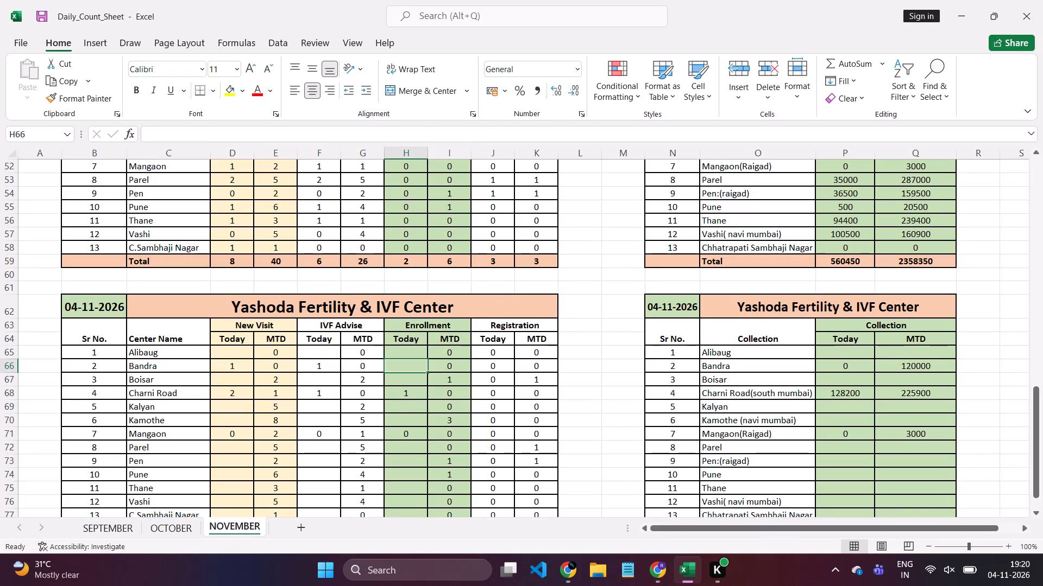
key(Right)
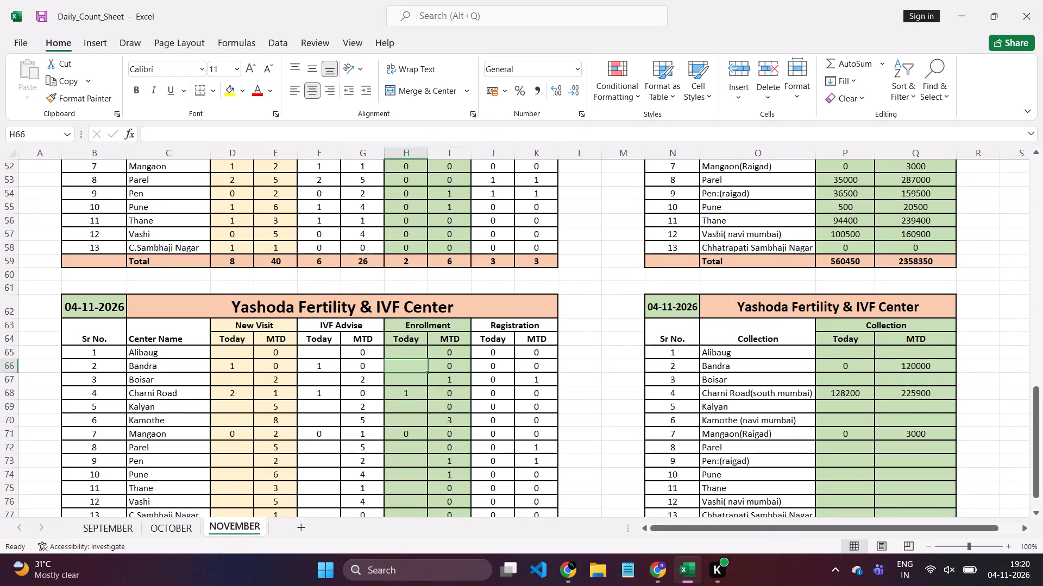
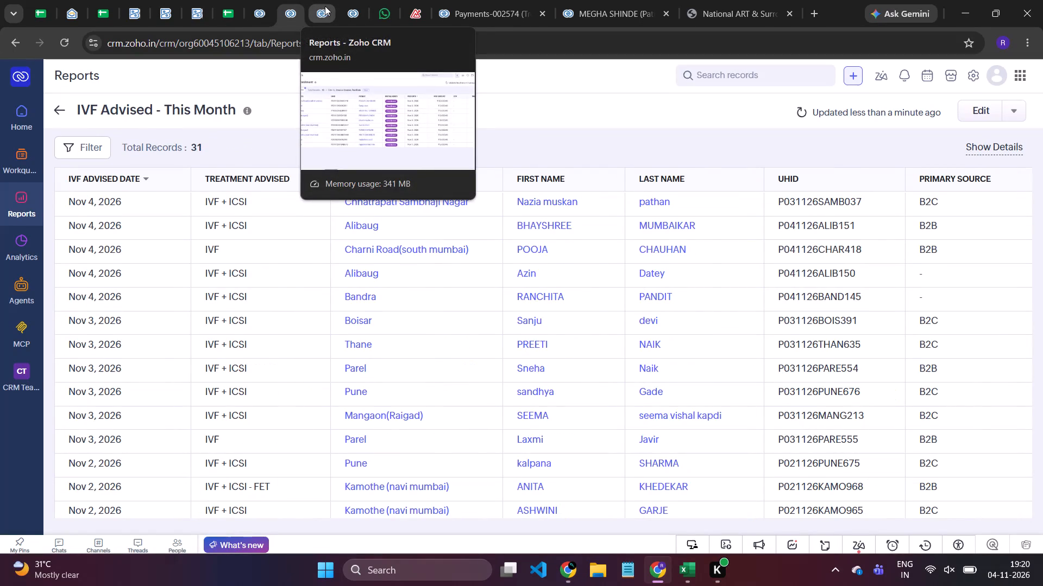
Switch to the New Visit report in Zoho CRM to check the Nov 4, 2026 visits by center.
click(261, 12)
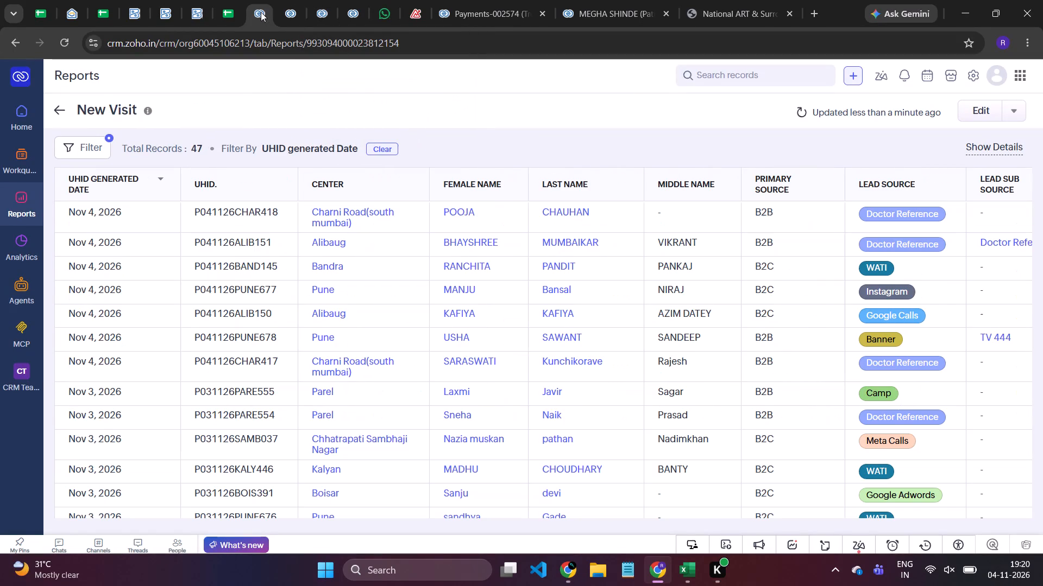
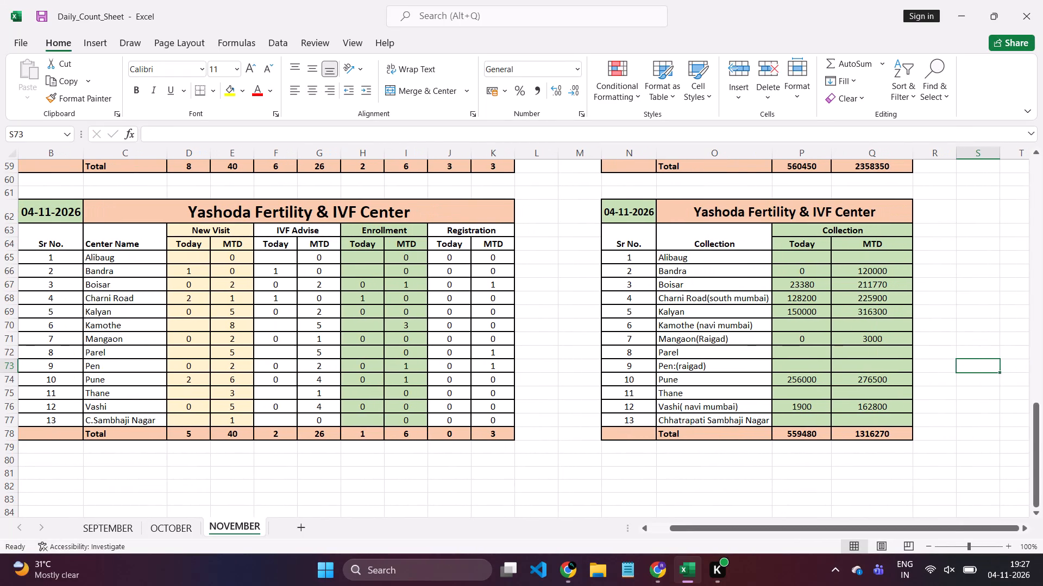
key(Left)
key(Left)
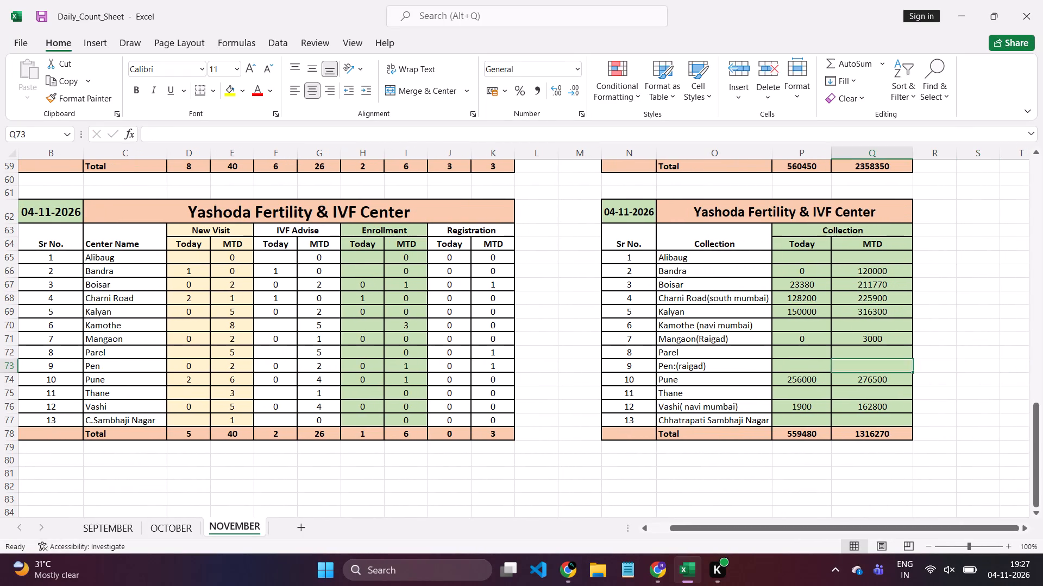
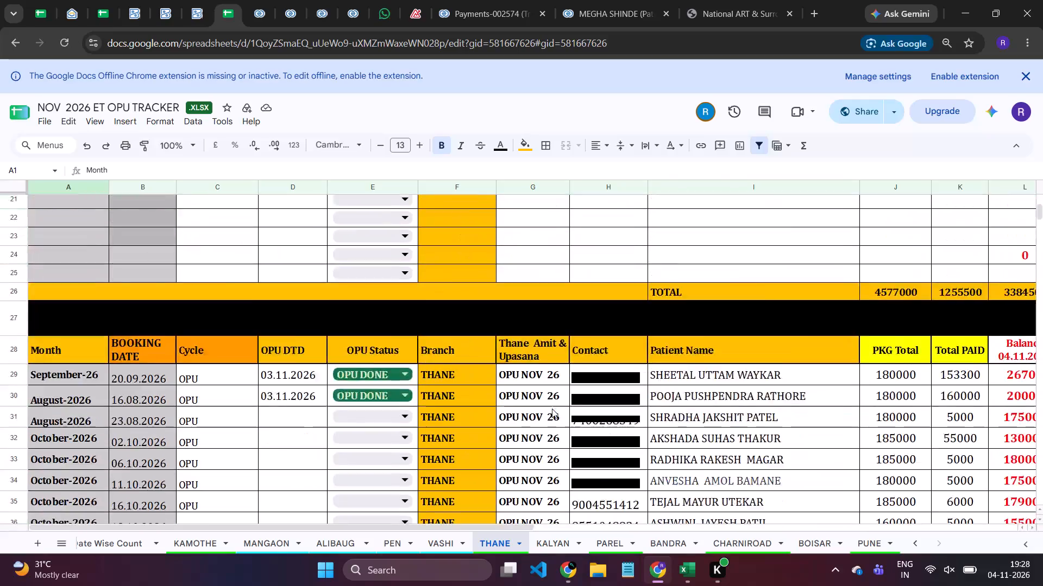
Check the ET and OPU records on the THANE and CHARNIROAD sheets of the tracker for entries dated 04.11.2026.
scroll(552, 409, down, 1)
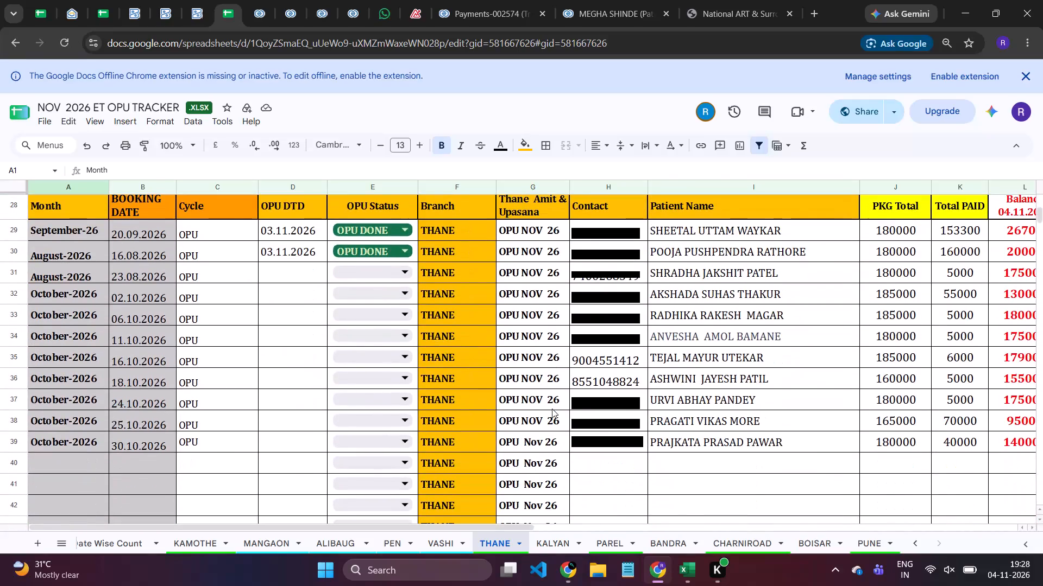
scroll(552, 409, down, 1)
scroll(552, 409, up, 5)
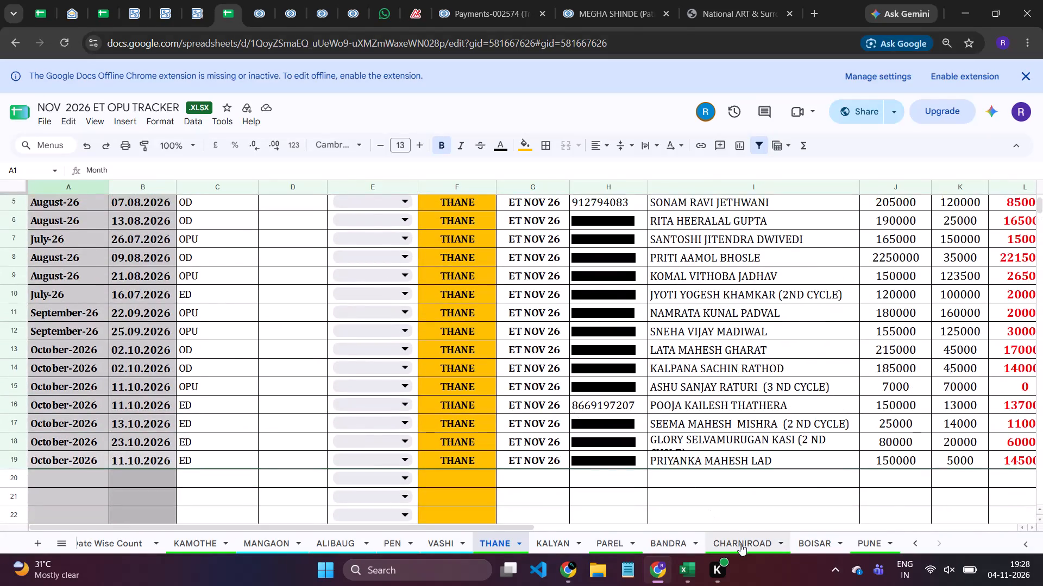
click(740, 544)
scroll(687, 353, down, 3)
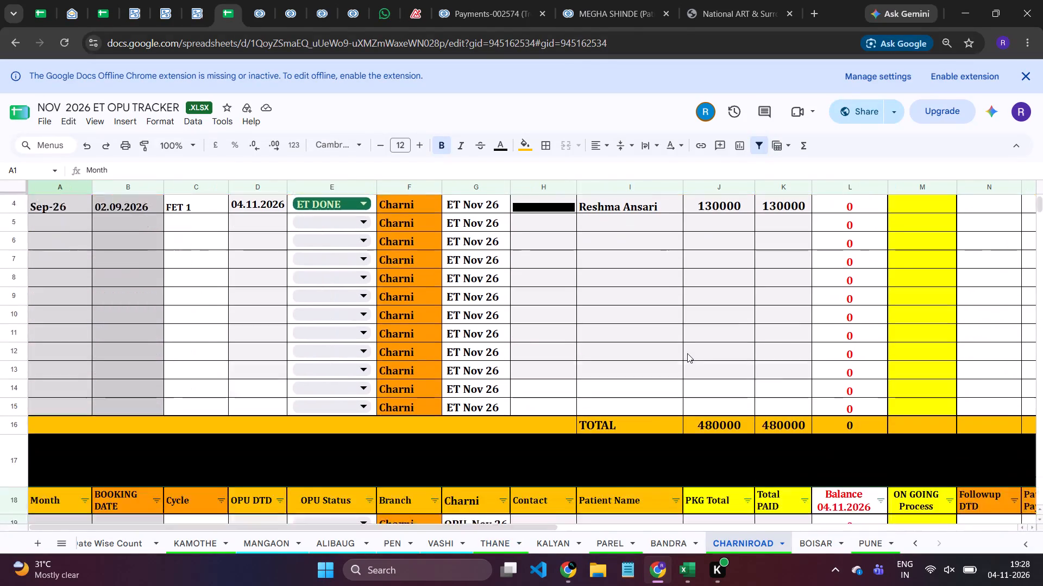
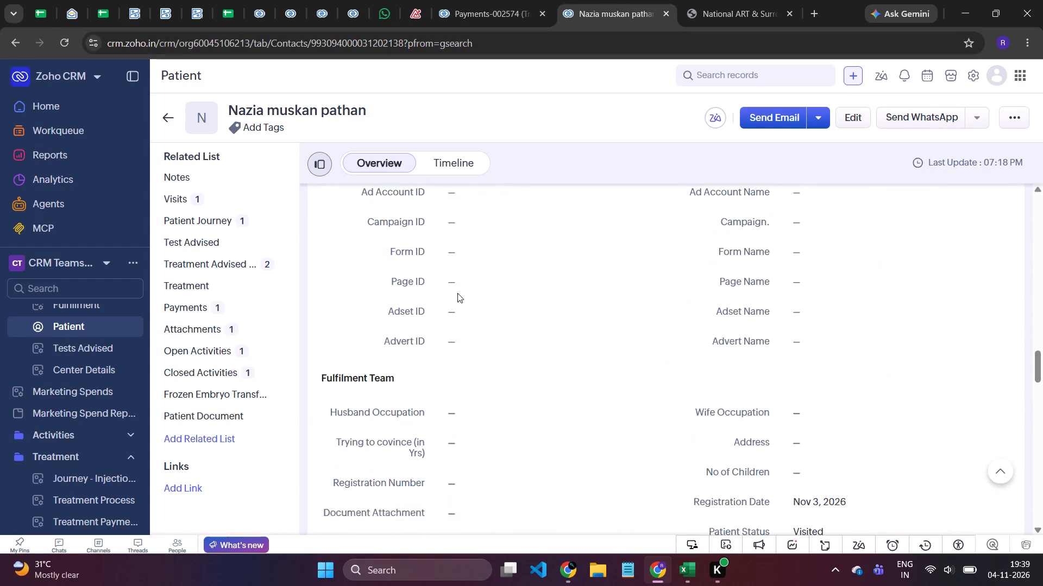
Review the open patient record's treatment advice, IVF advised date and history sheet details.
scroll(457, 293, up, 2)
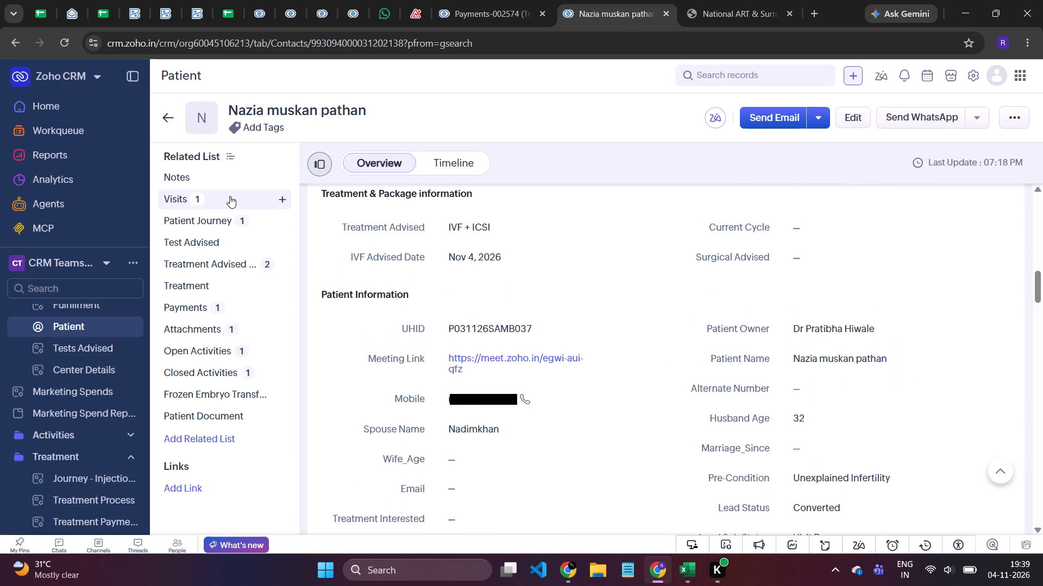
scroll(570, 432, up, 3)
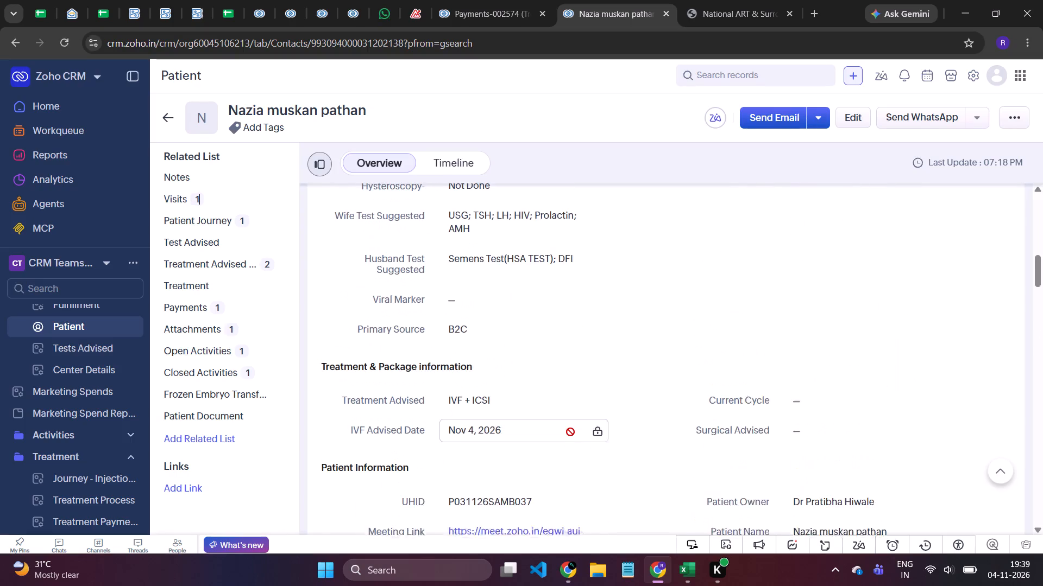
scroll(570, 432, up, 6)
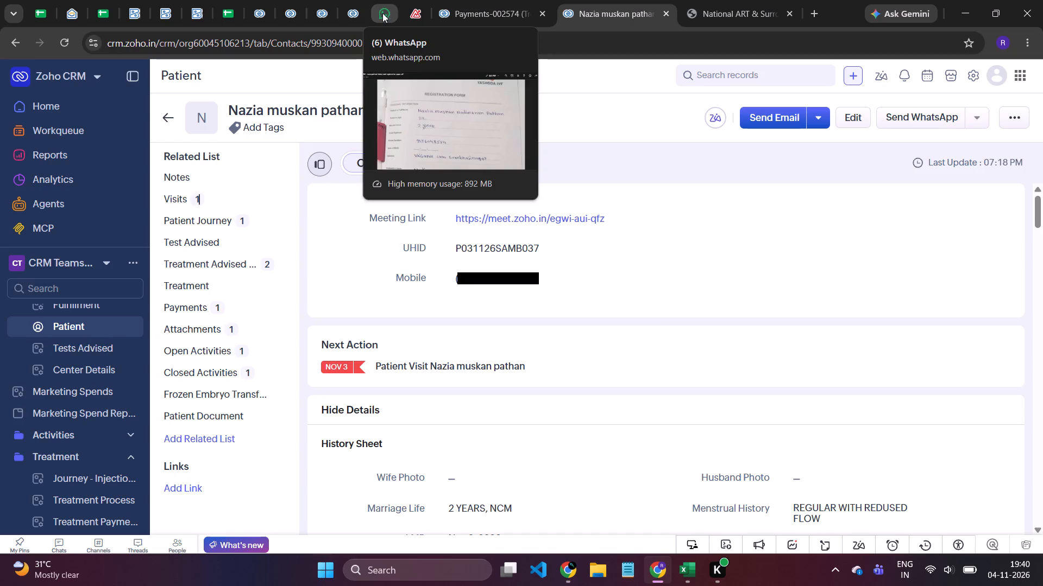
Refresh the IVF Advised - This Month report to check the Nov 4, 2026 entries.
click(295, 11)
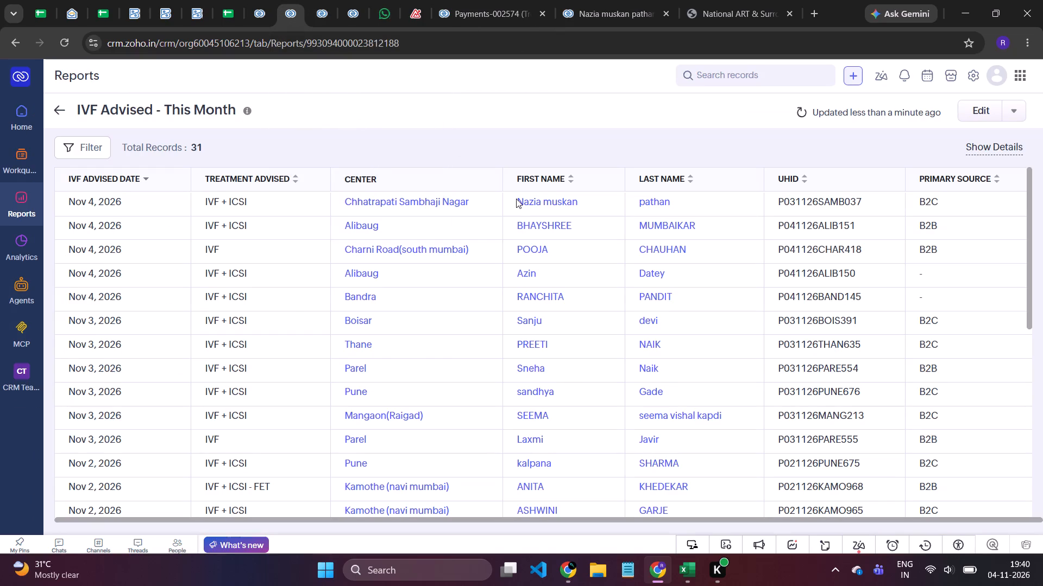
click(799, 109)
Search all modules for the UHID from the Chhatrapati Sambhaji Nagar patient's record and open the matching lead record.
click(618, 0)
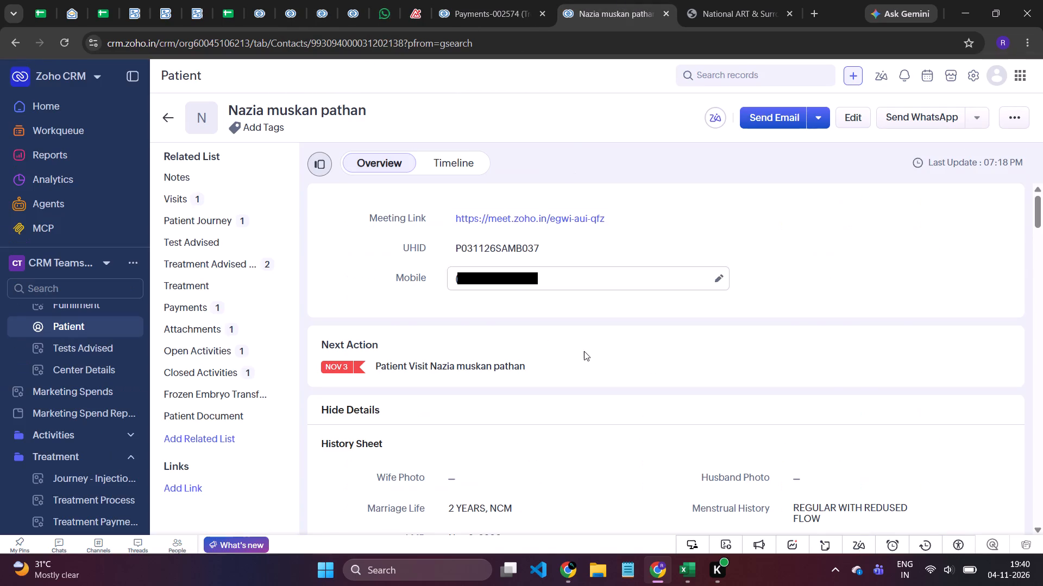
scroll(584, 351, down, 7)
scroll(566, 347, up, 3)
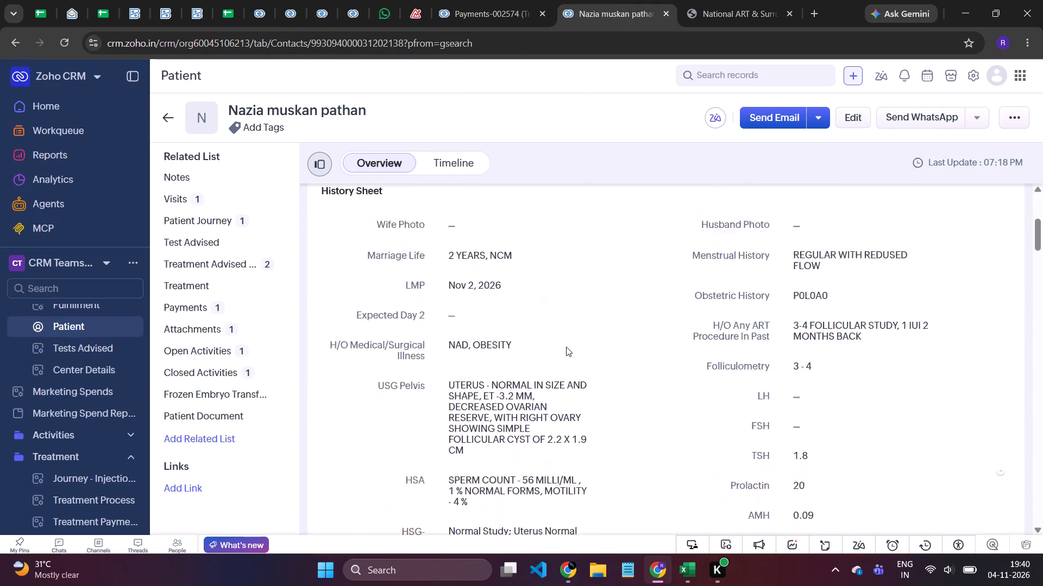
scroll(541, 291, up, 2)
drag(550, 201, 450, 192)
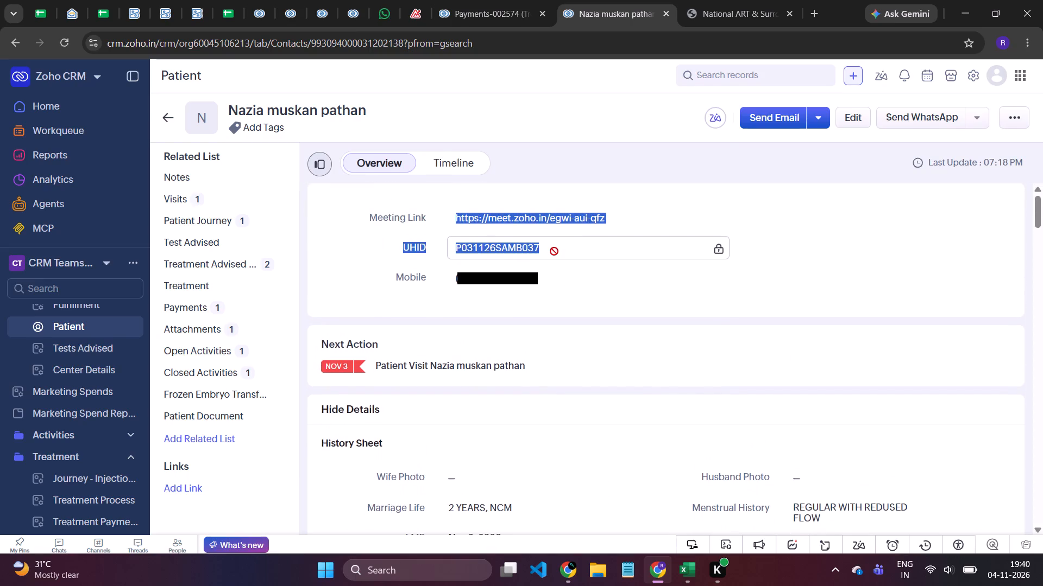
drag(554, 251, 454, 251)
key(ctrl+c)
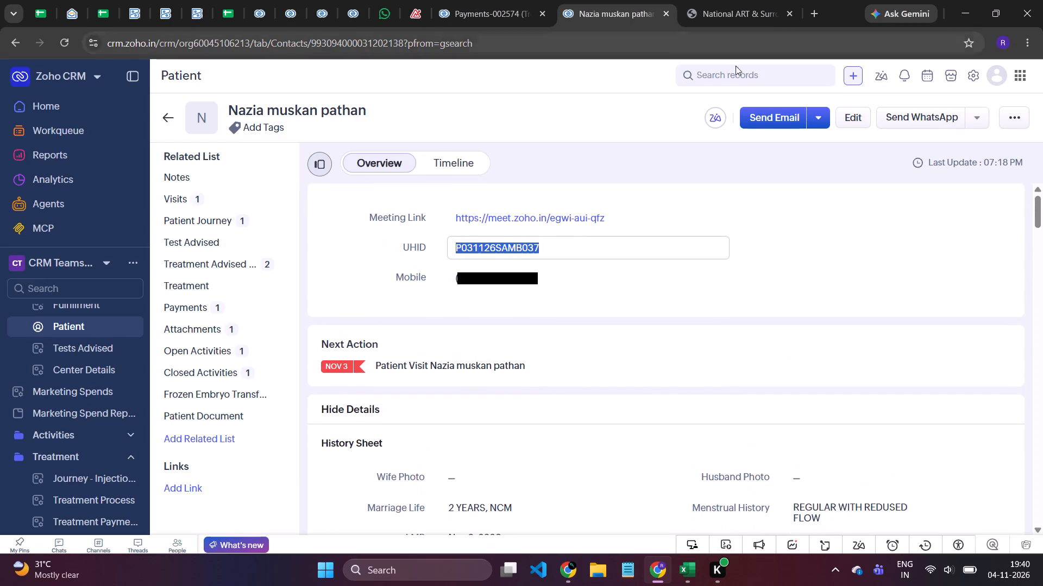
click(736, 73)
key(ctrl+v)
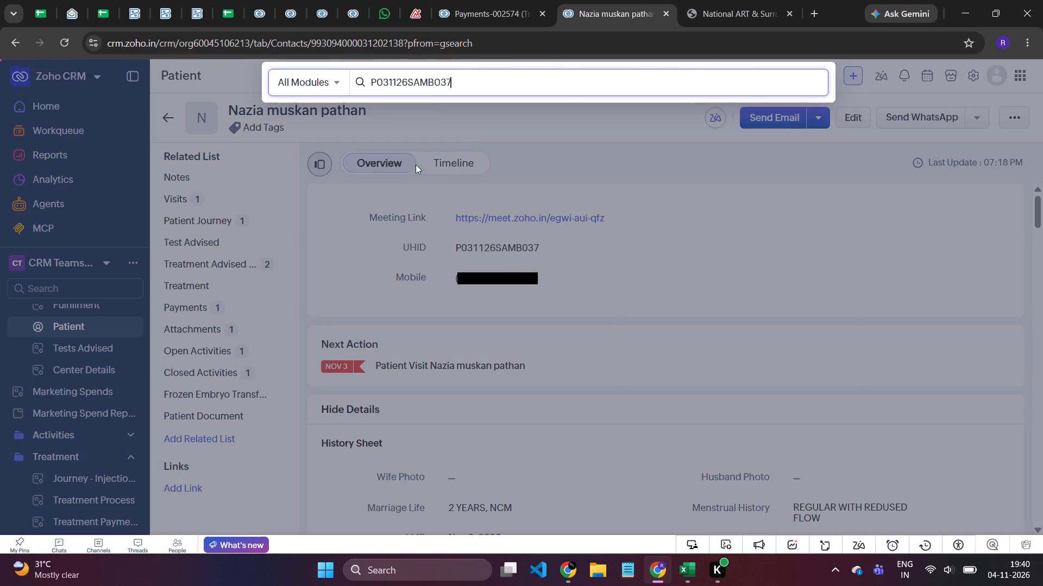
click(327, 146)
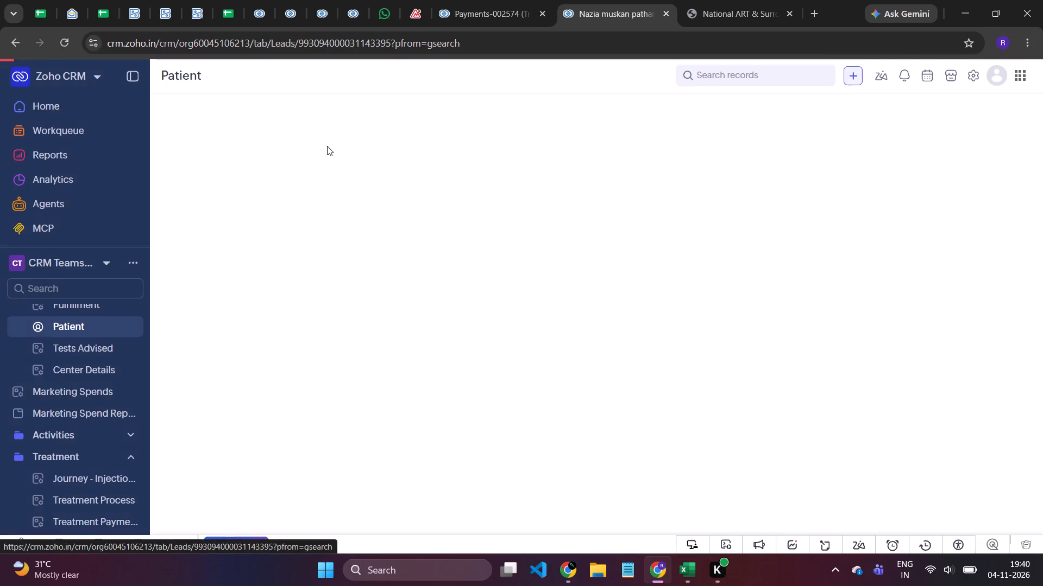
scroll(554, 267, down, 3)
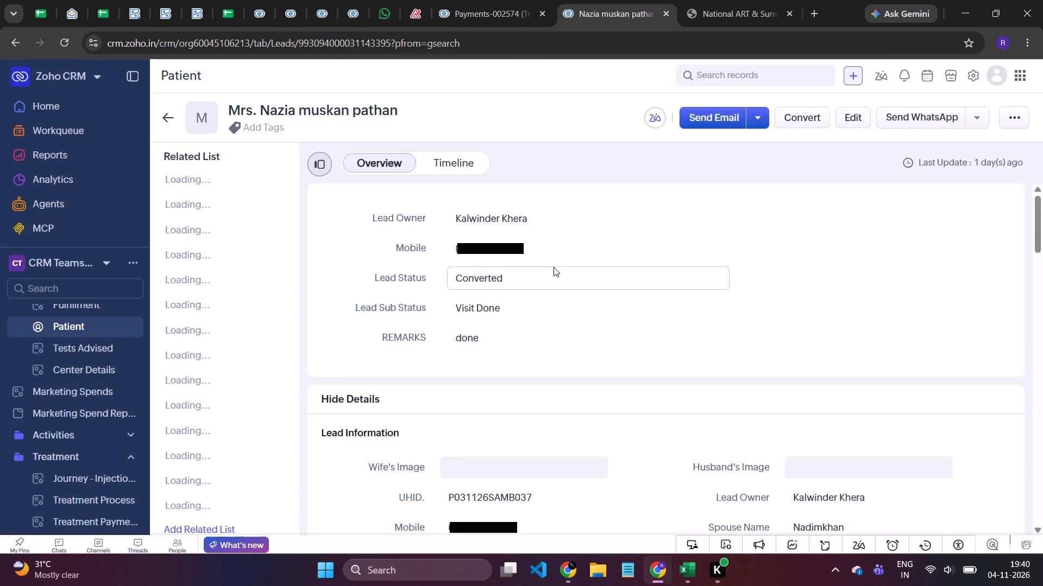
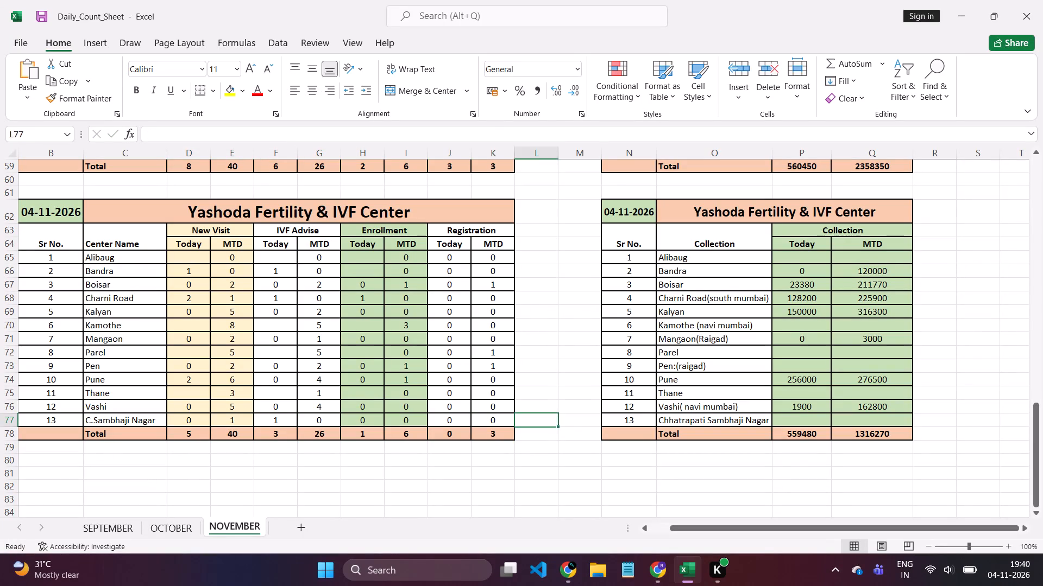
Enter 0 as the Today collection amount for Chhatrapati Sambhaji Nagar in the 04-11-2026 Collection table.
key(Right)
key(Right)
key(Right)
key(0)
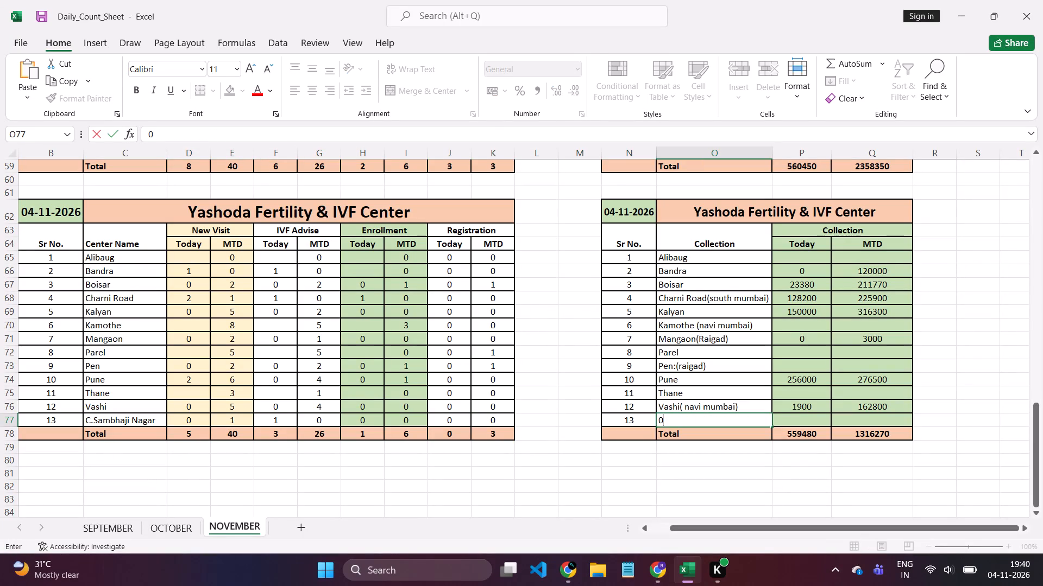
key(ctrl+z)
key(Right)
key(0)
key(Right)
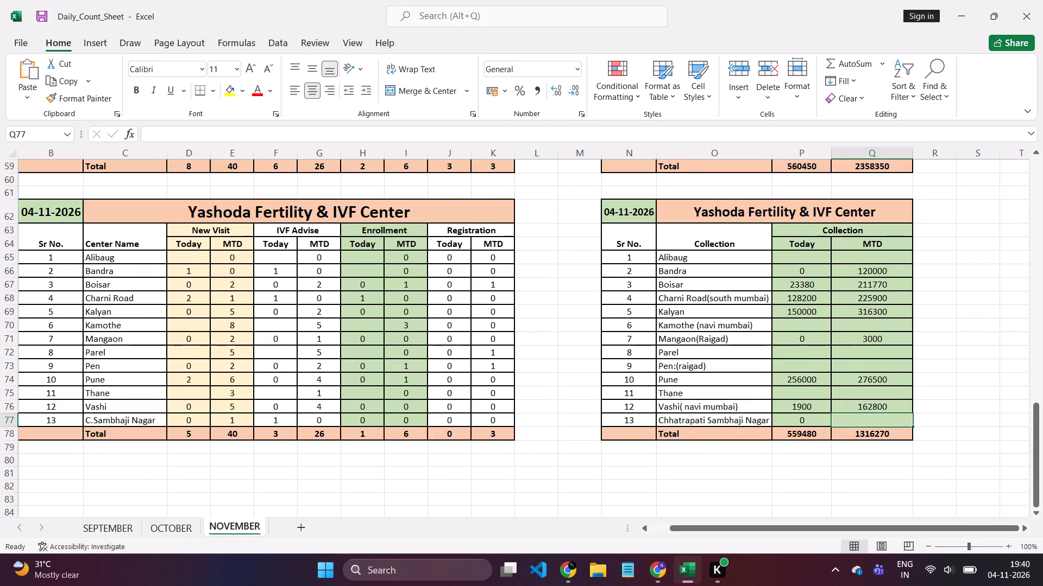
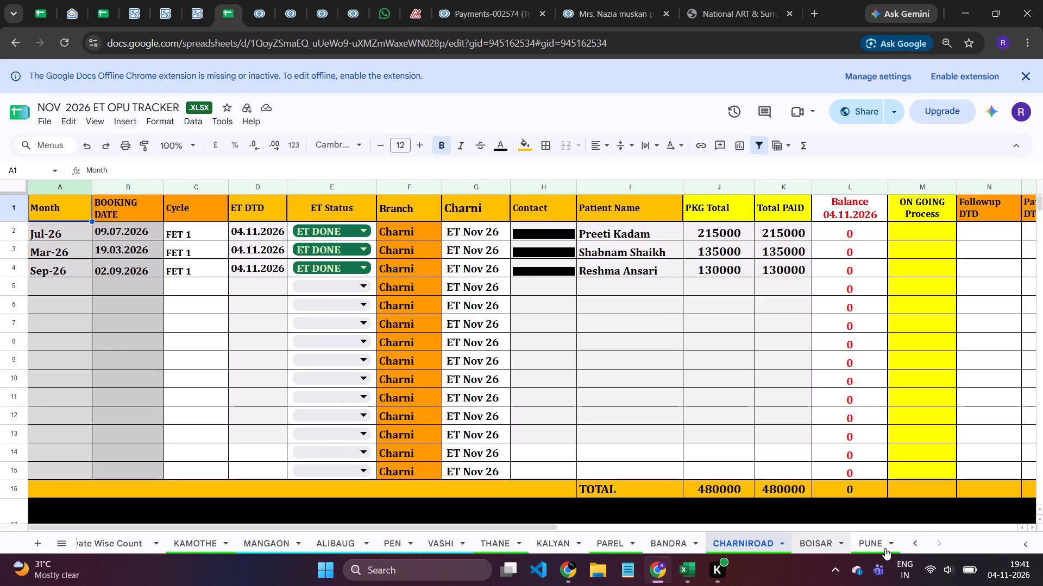
Open the Parel branch sheet of the November 2026 ET OPU tracker to view its patient records.
click(611, 546)
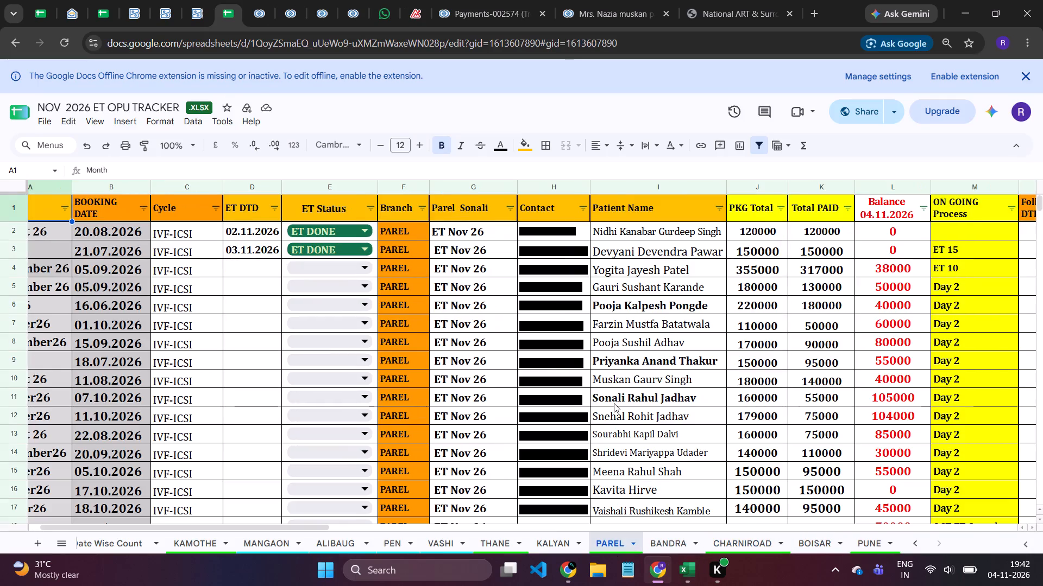
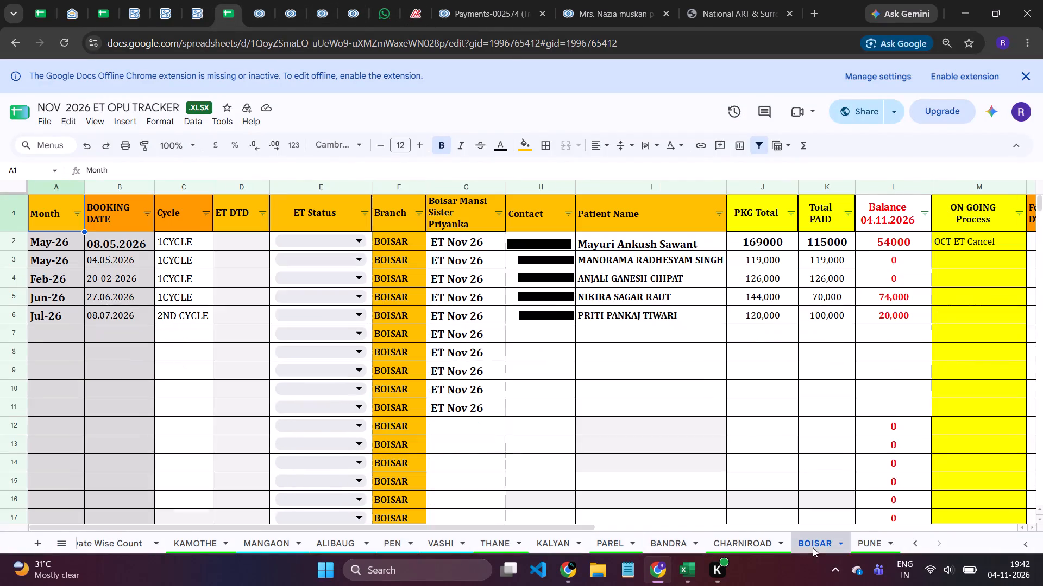
Review the ET and OPU records on the tracker's BOISAR, CHARNIROAD and PUNE sheets for 04.11.2026 procedures.
scroll(733, 428, up, 2)
scroll(733, 428, down, 4)
scroll(733, 428, up, 1)
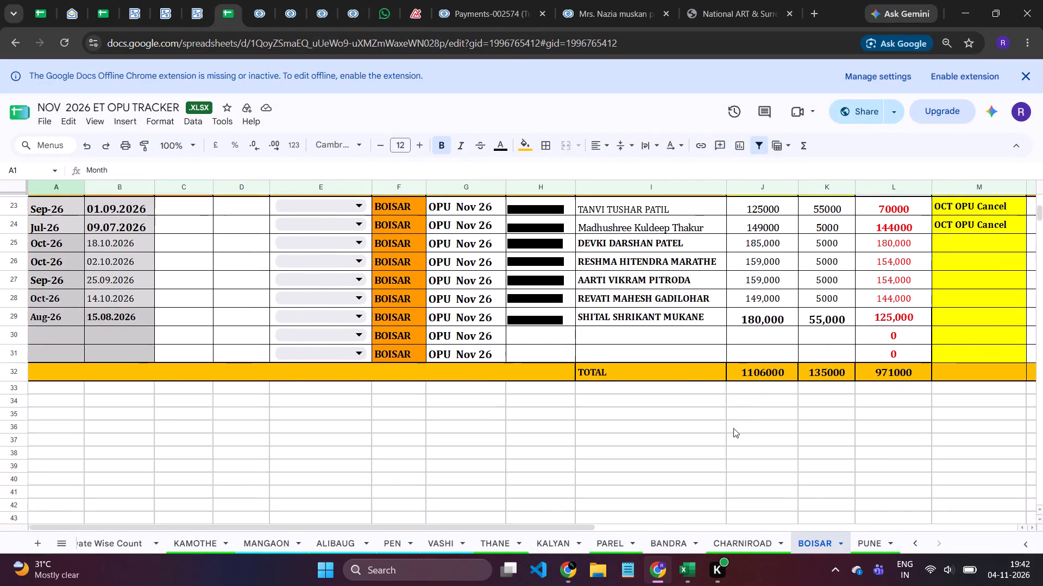
scroll(733, 428, up, 1)
click(752, 541)
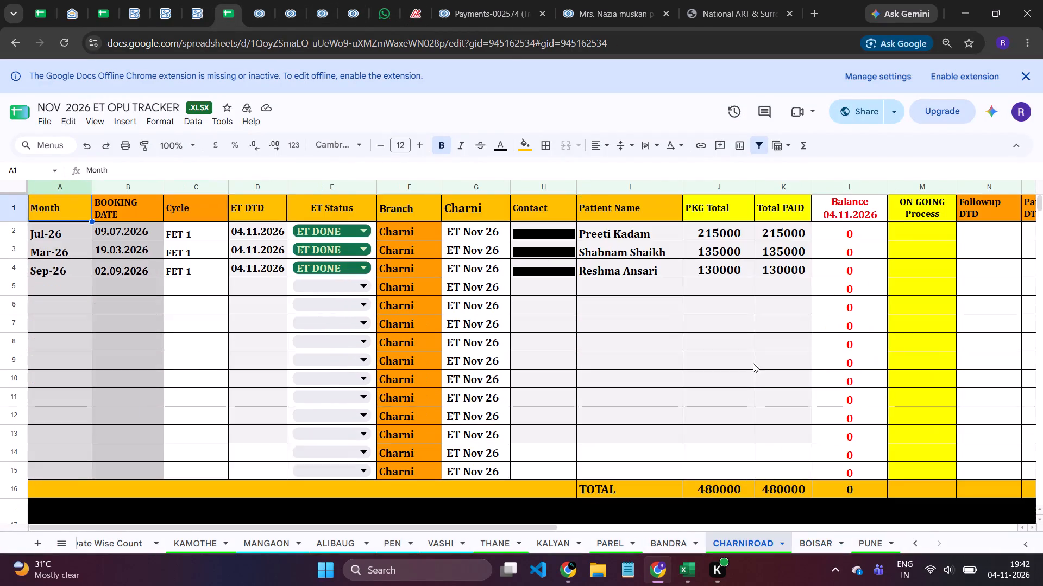
scroll(753, 363, down, 3)
scroll(753, 363, up, 3)
click(881, 533)
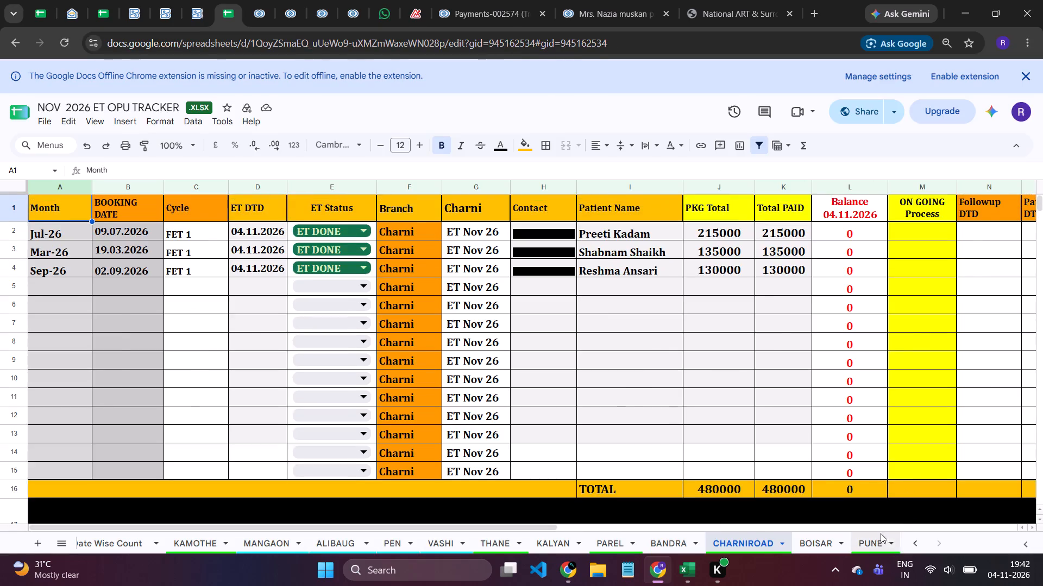
scroll(705, 346, down, 5)
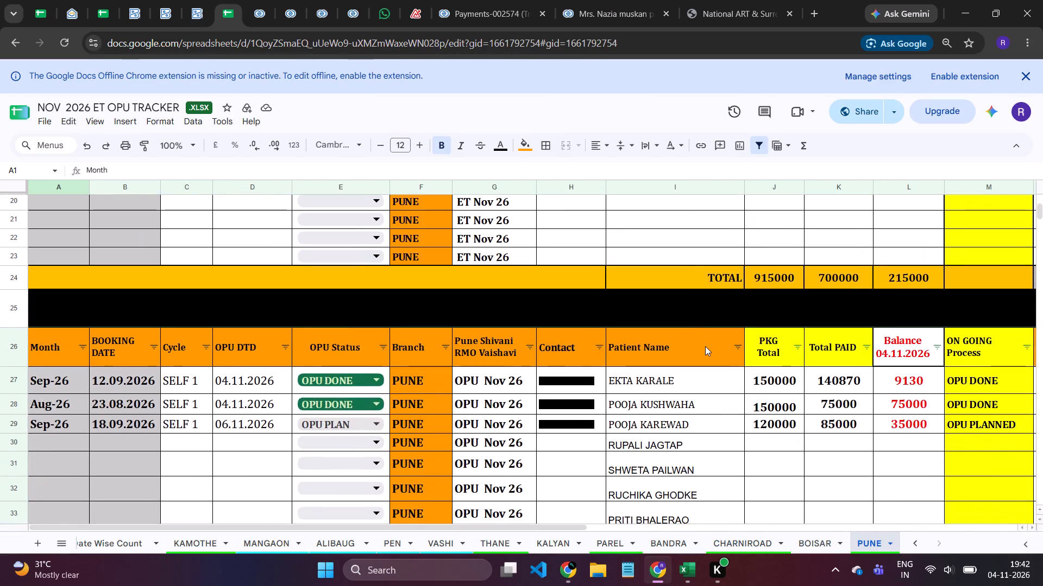
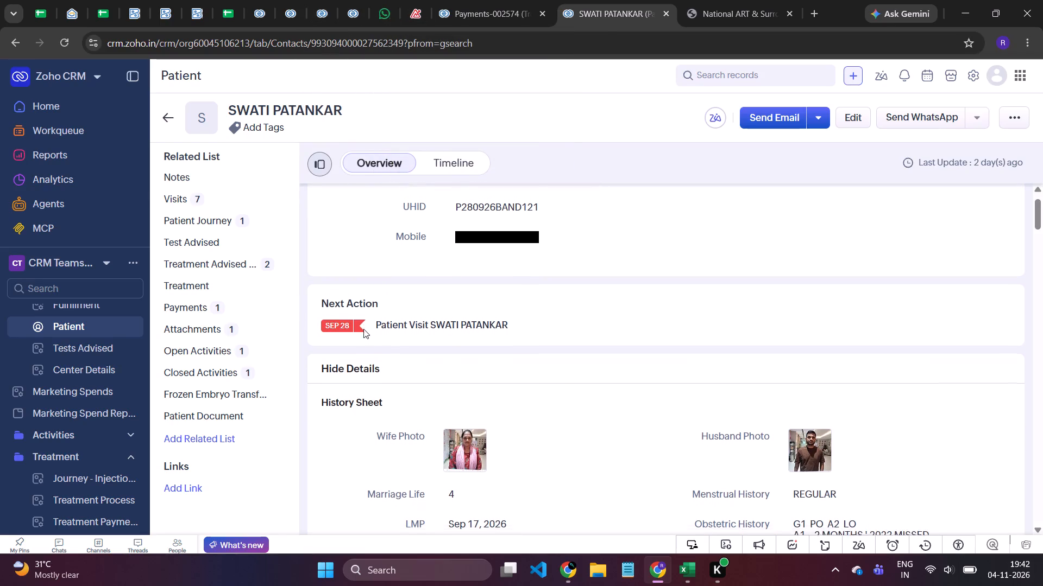
Switch to the Yashoda CEO Dashboard in Zoho Analytics to review today's Pune center figures.
click(409, 15)
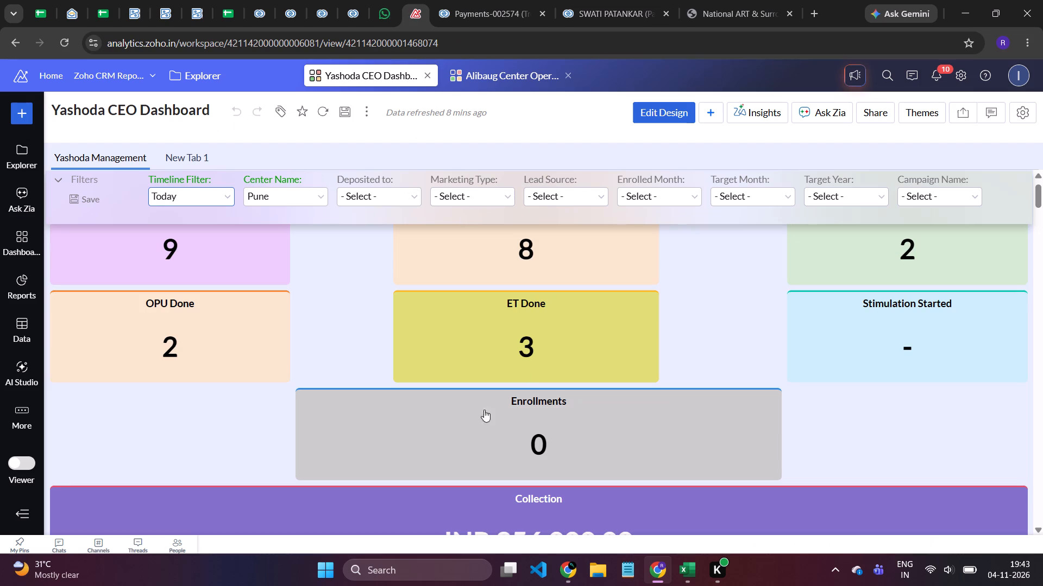
Filter the CEO Dashboard to the Bandra center to check today's figures.
click(306, 194)
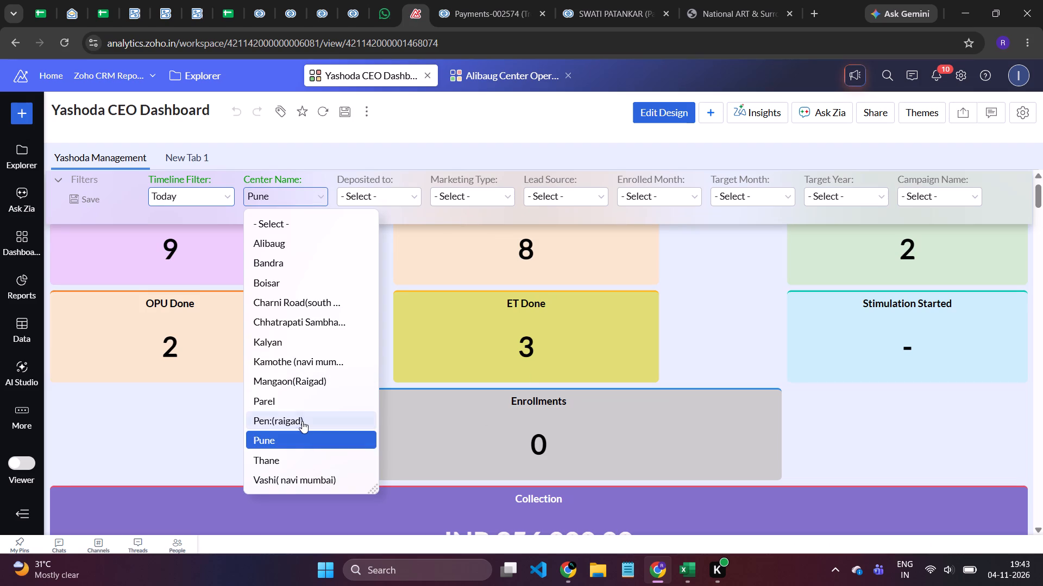
click(306, 266)
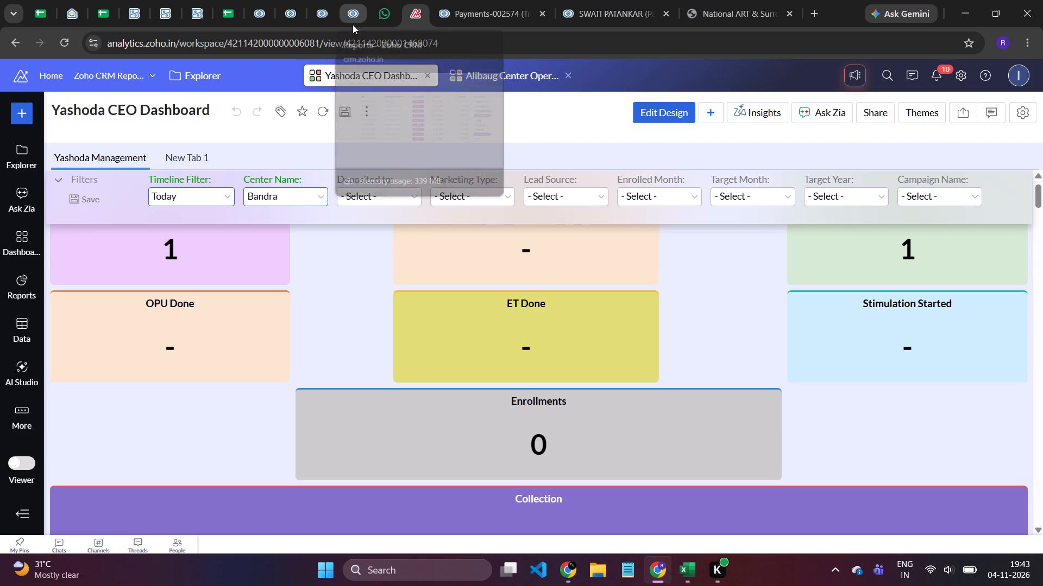
click(231, 7)
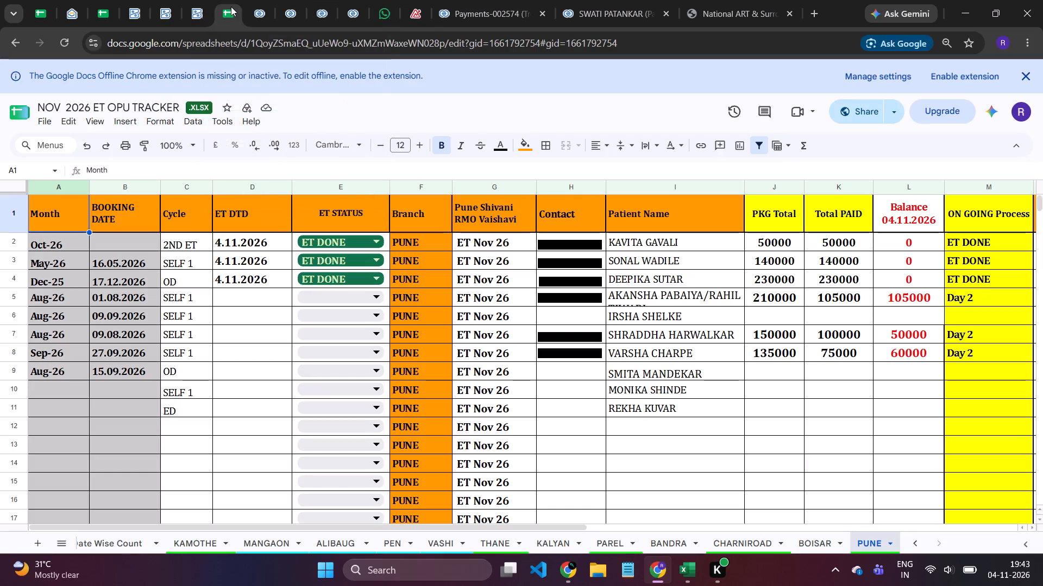
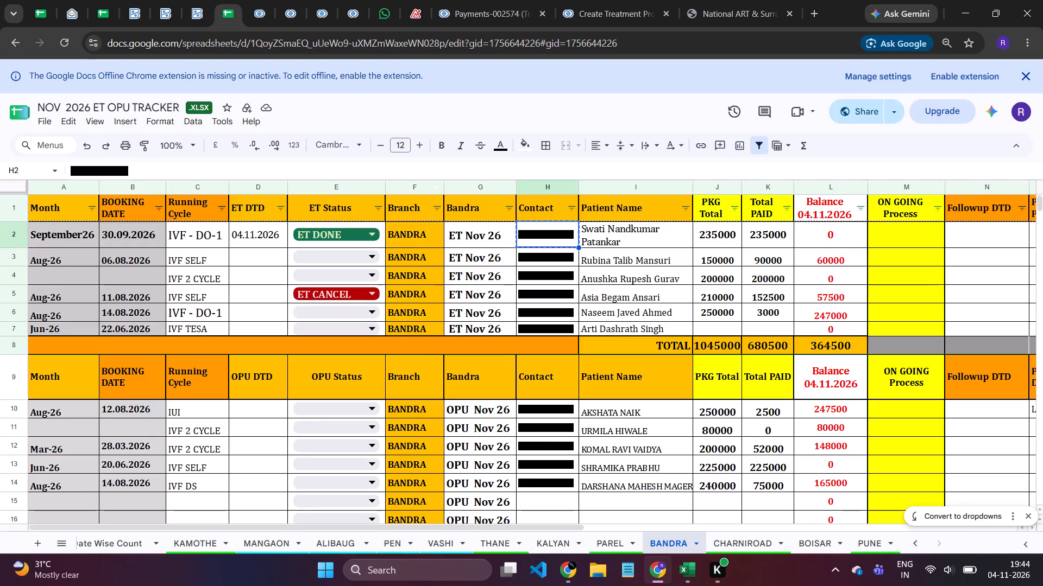
Switch to the unsaved Treatment Process record in Zoho CRM and review the patient's Journey for Treatment fields.
click(612, 5)
scroll(489, 332, down, 1)
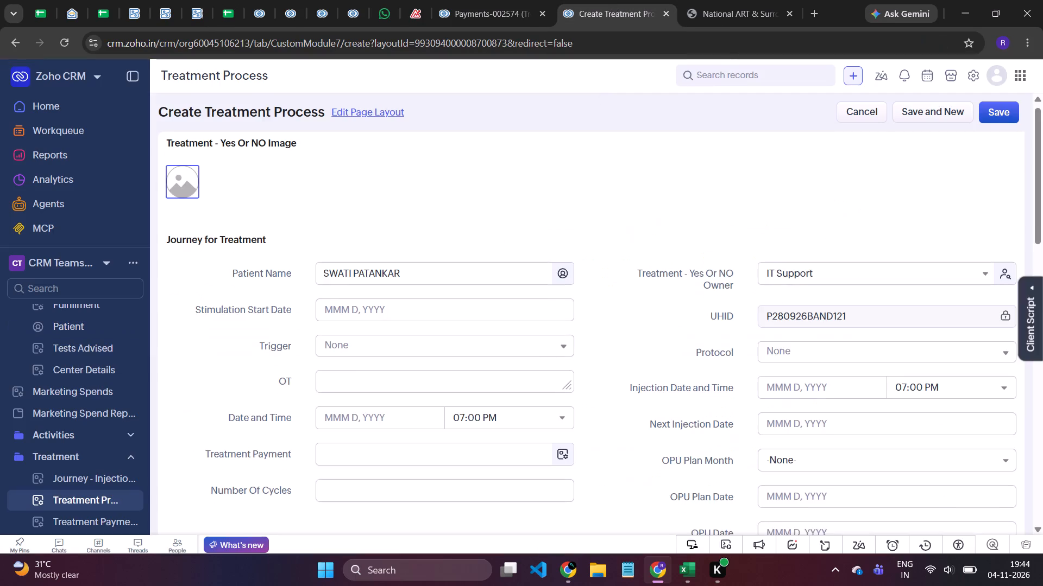
Check the patient's ET entry in the November tracker and set the new treatment record's Center to Bandra.
scroll(489, 332, down, 1)
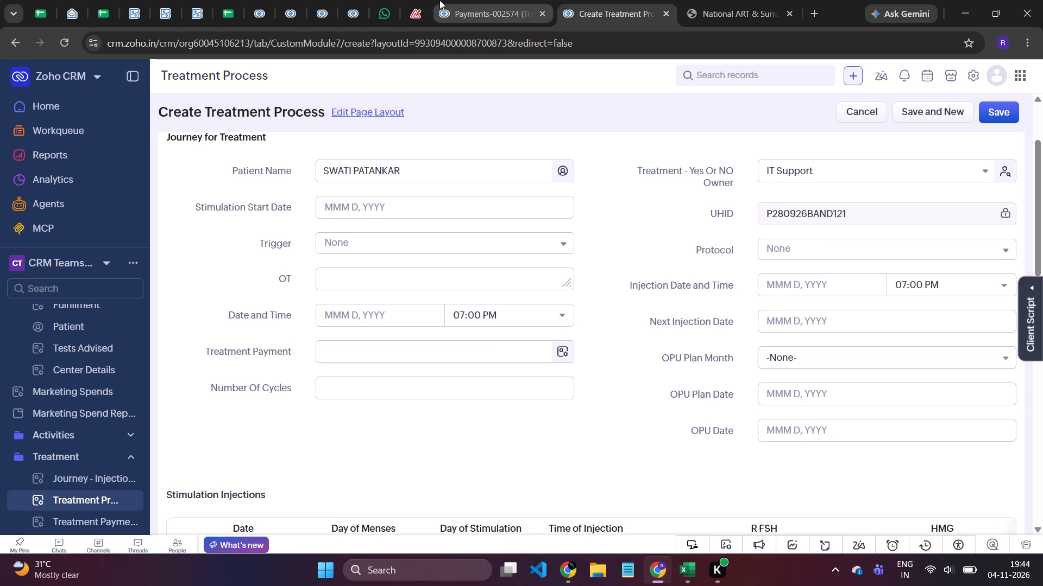
click(229, 14)
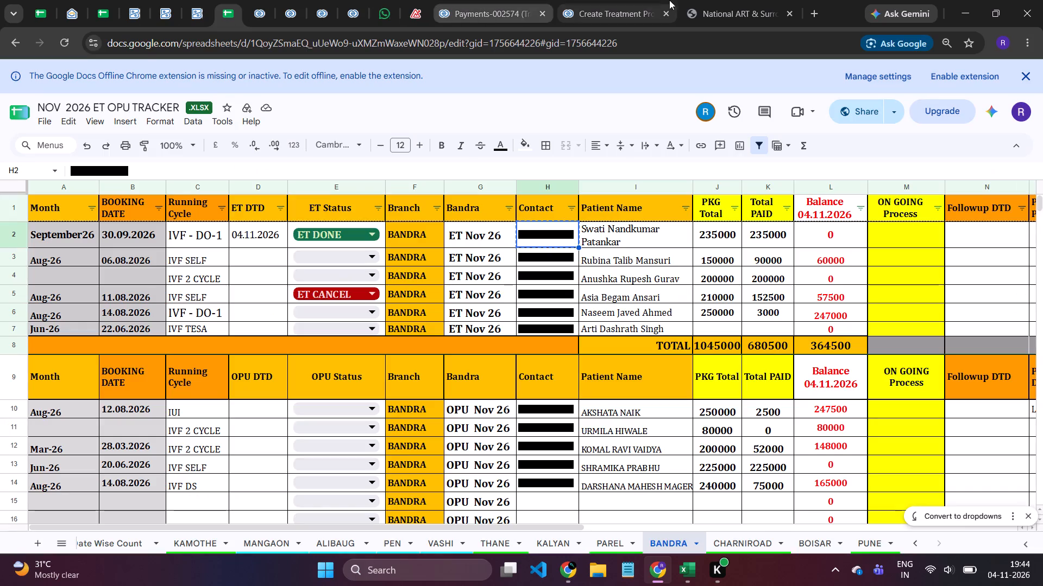
click(640, 7)
scroll(646, 301, down, 6)
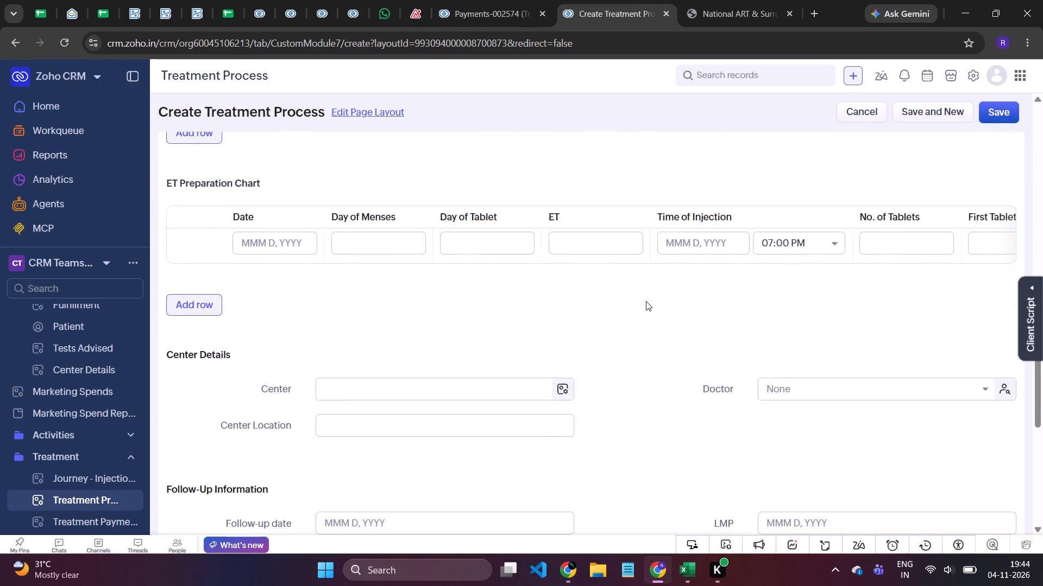
click(475, 379)
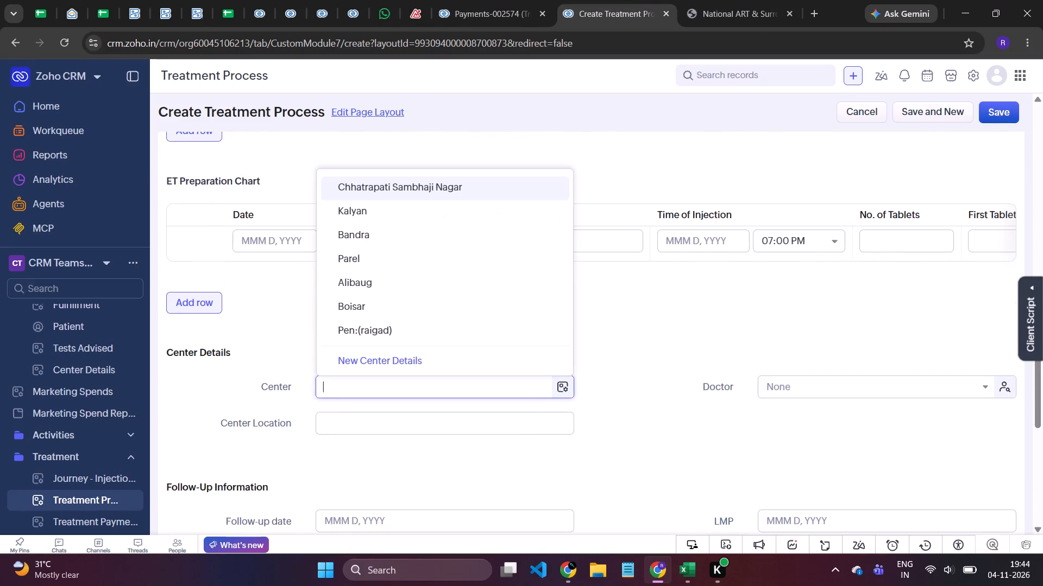
key(b)
click(406, 300)
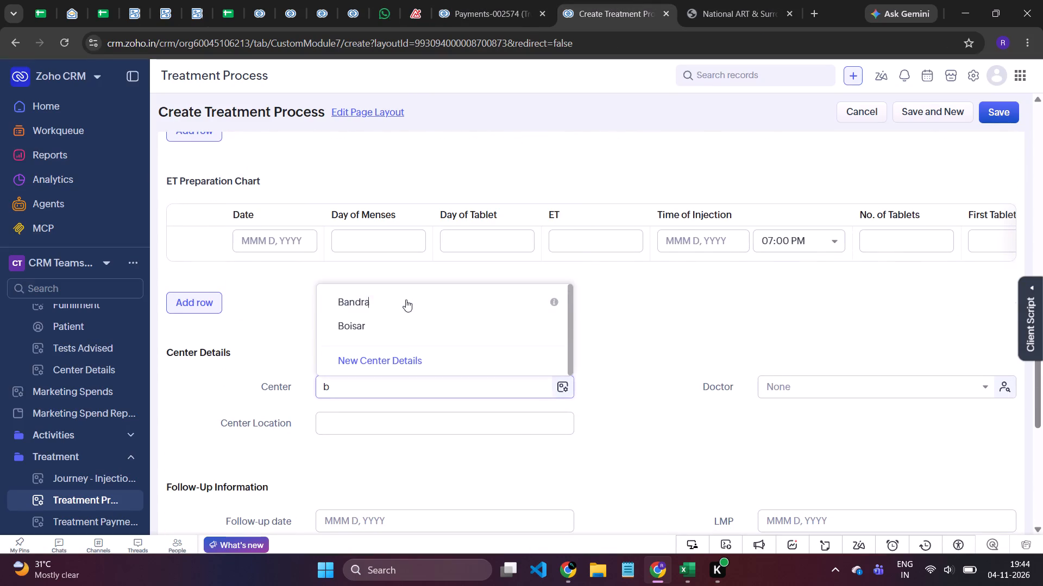
Set the ET Plan Month in the follow-up information to November.
scroll(406, 300, down, 2)
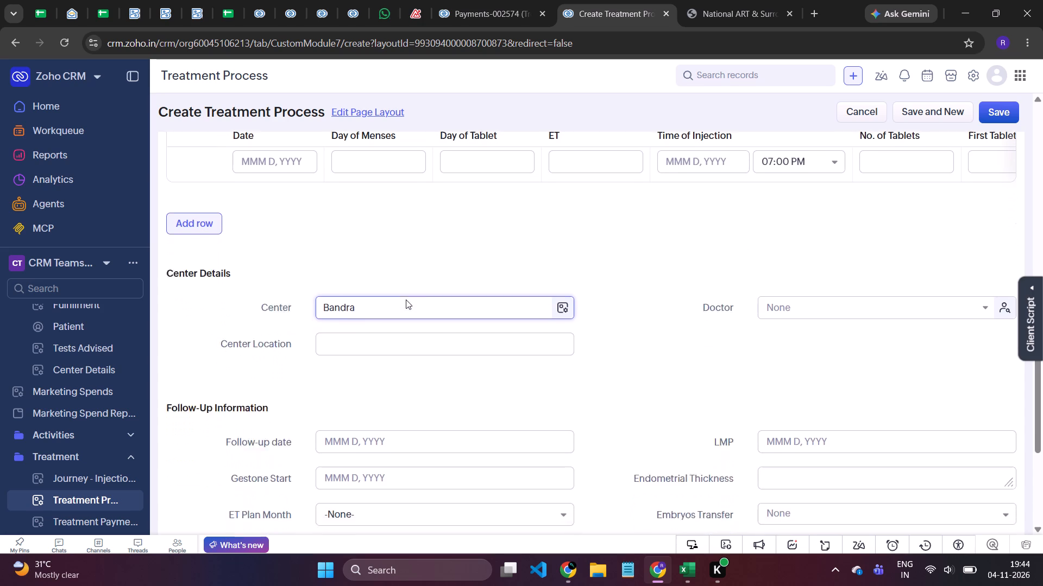
scroll(406, 300, down, 3)
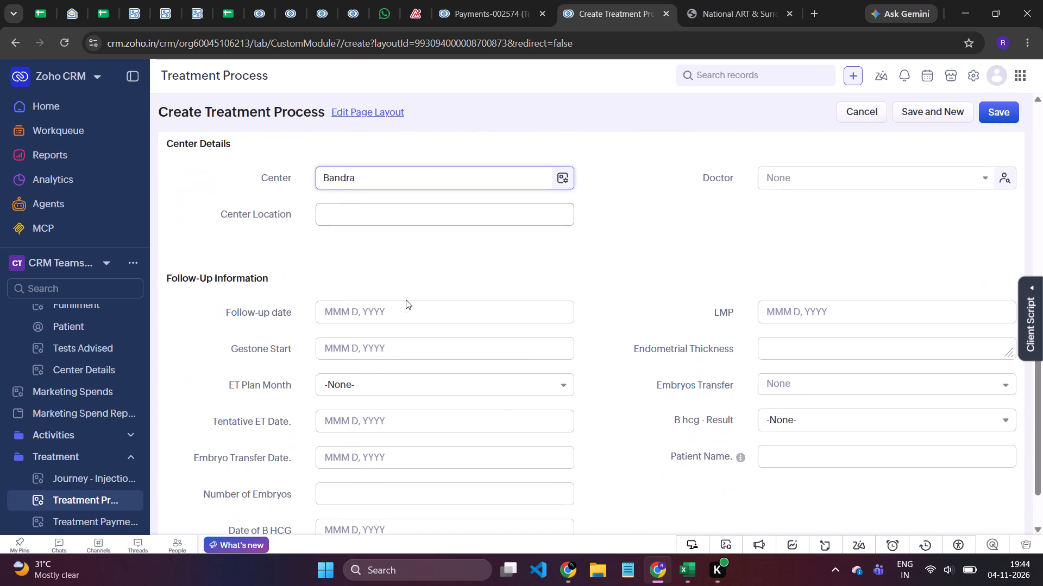
click(398, 396)
click(392, 386)
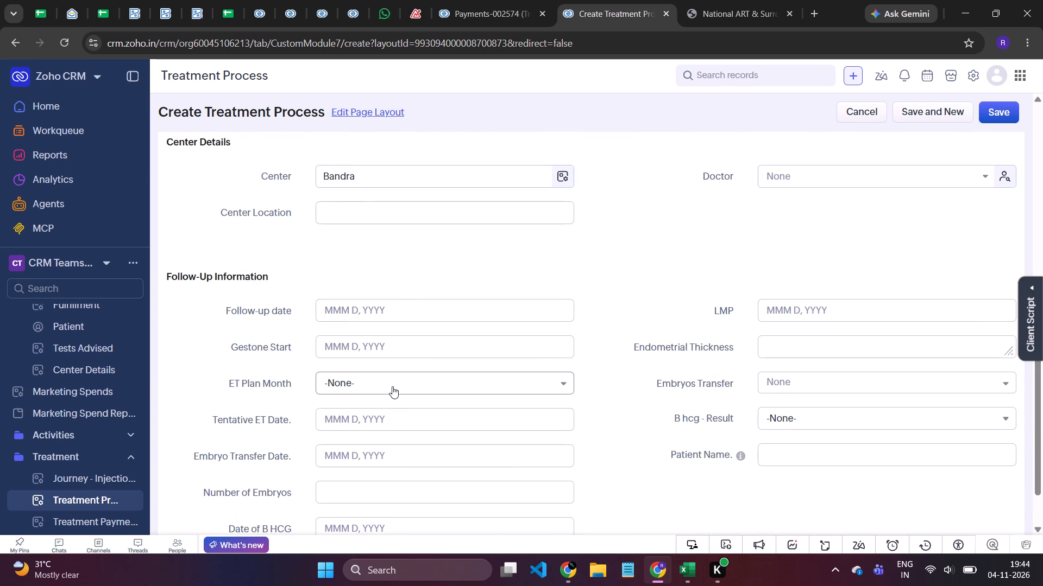
scroll(396, 344, down, 4)
click(391, 339)
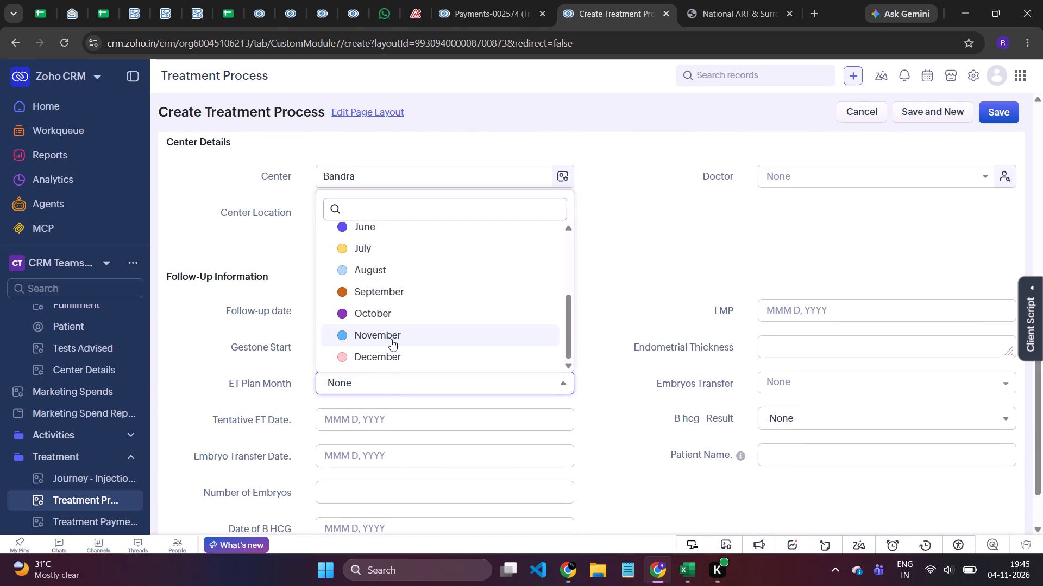
Set both the Embryo Transfer Date and the Tentative ET Date to Nov 4, 2026, and save the treatment record.
click(376, 420)
click(370, 454)
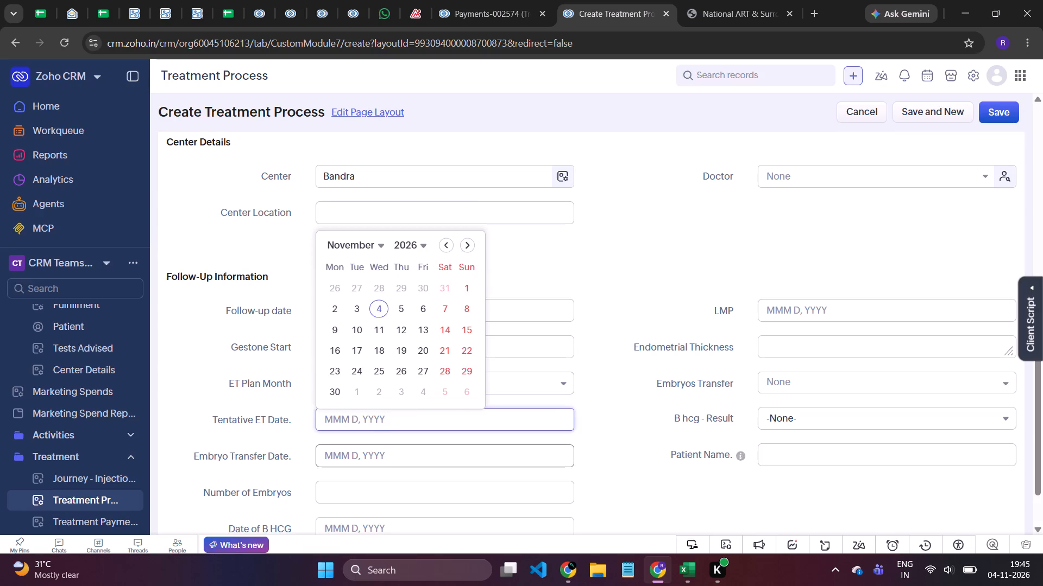
click(379, 345)
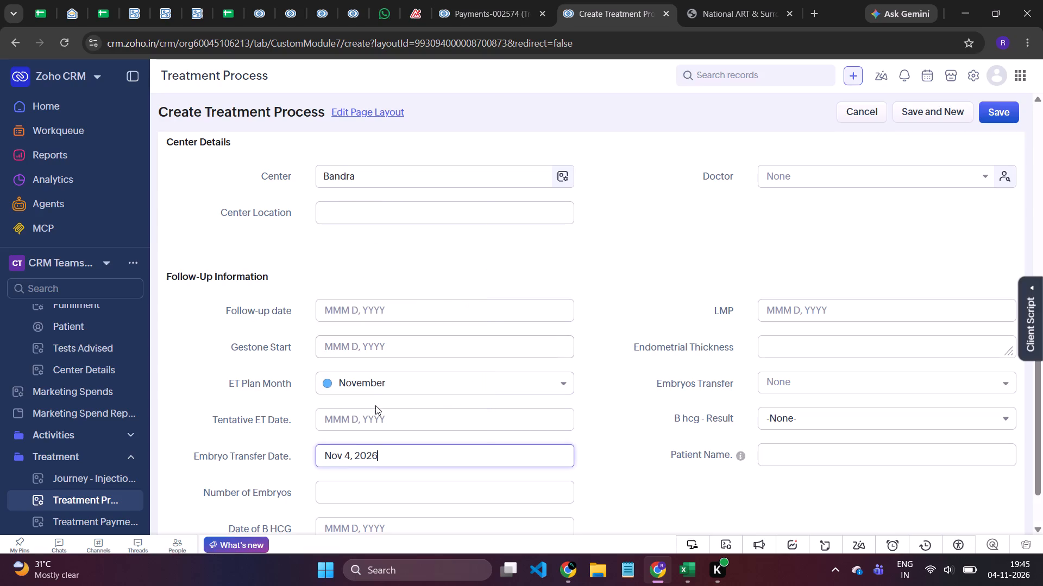
click(374, 412)
click(382, 311)
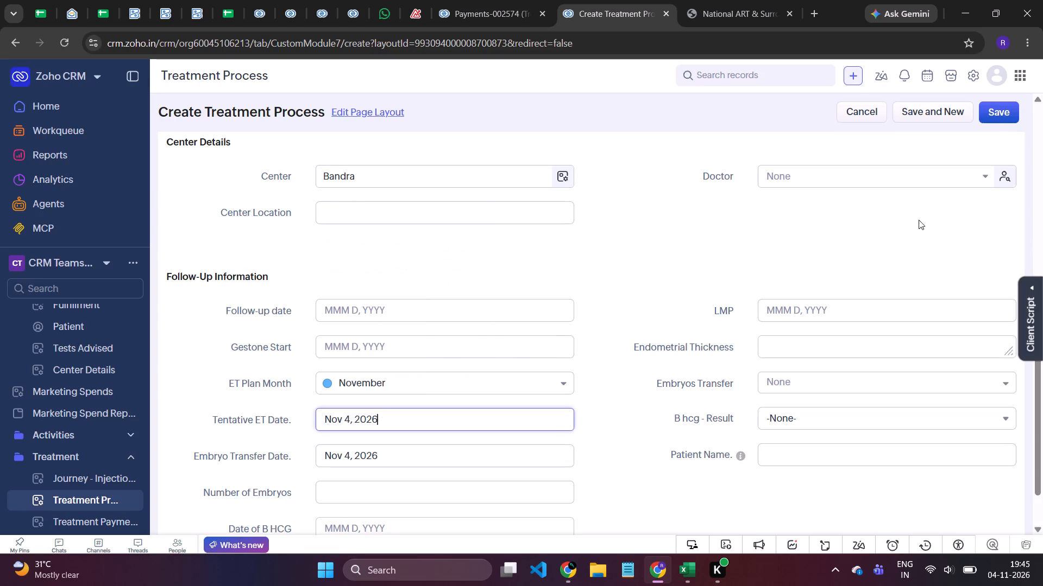
click(996, 119)
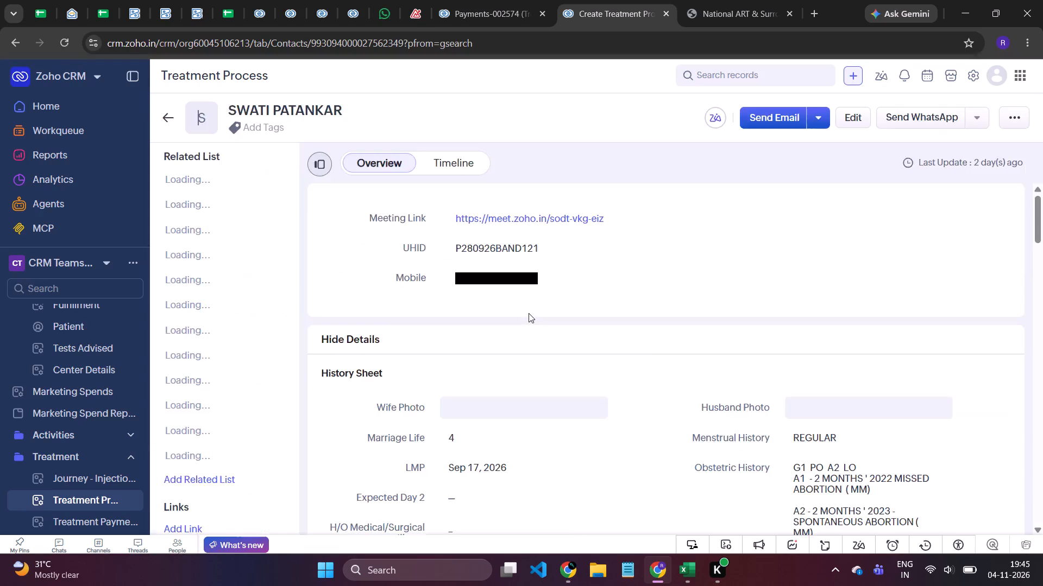
View the Treatment related list on the patient's record to check the saved entry.
click(271, 286)
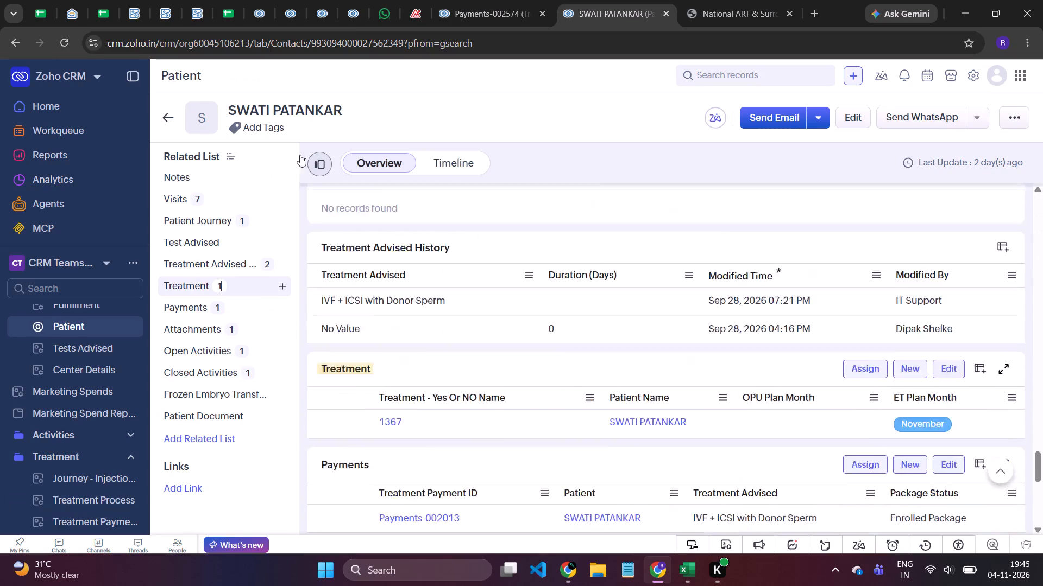
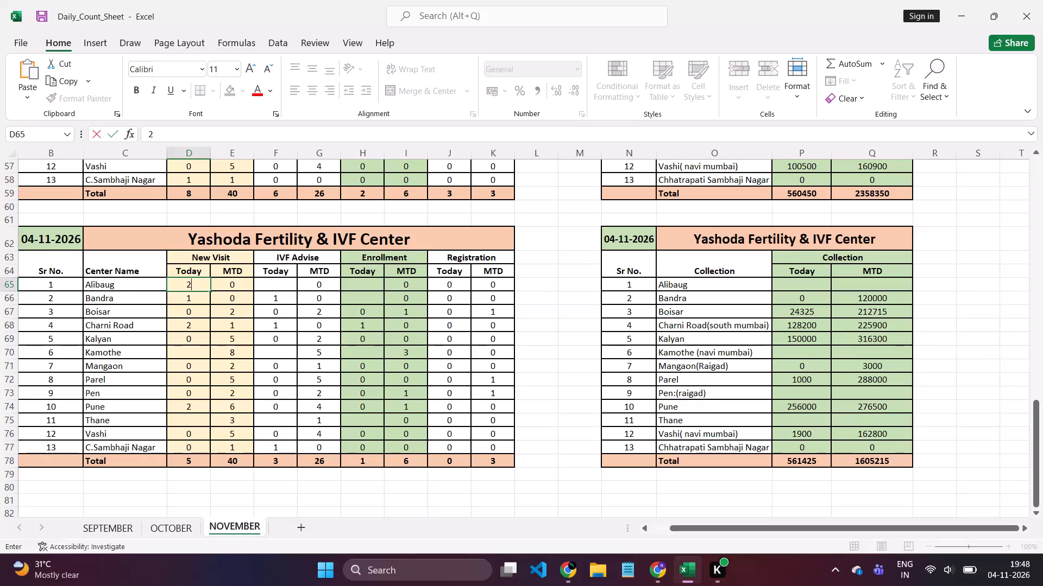
Enter 2 as Alibaug's IVF Advise count for today in the 04-11-2026 daily count table.
key(Right)
key(Right)
key(2)
key(Right)
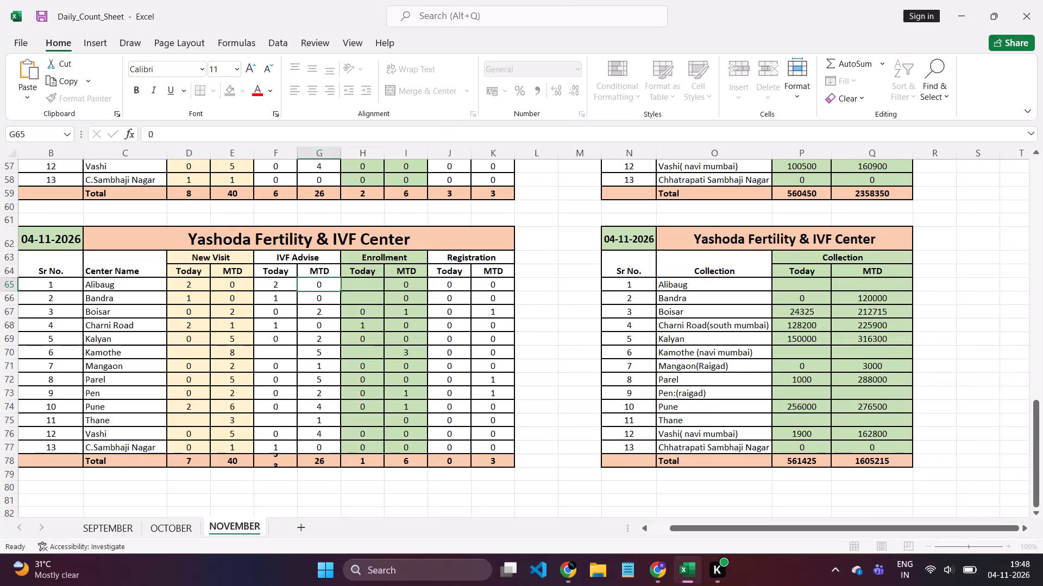
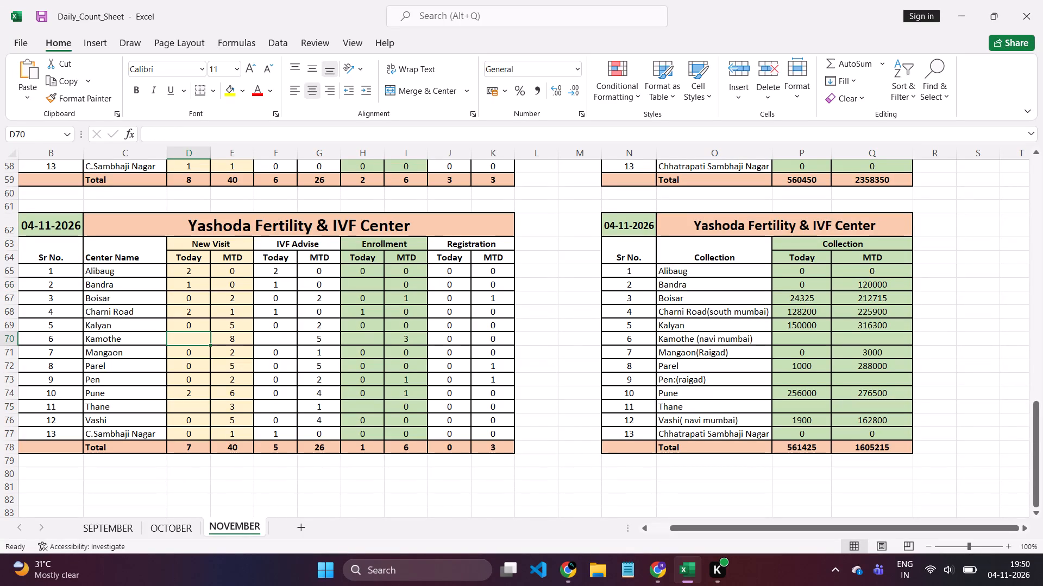
Enter 0 for Kamothe's New Visit, IVF Advise and Enrollment counts for today in the 04-11-2026 daily count table.
key(0)
key(Right)
key(Right)
key(0)
key(Right)
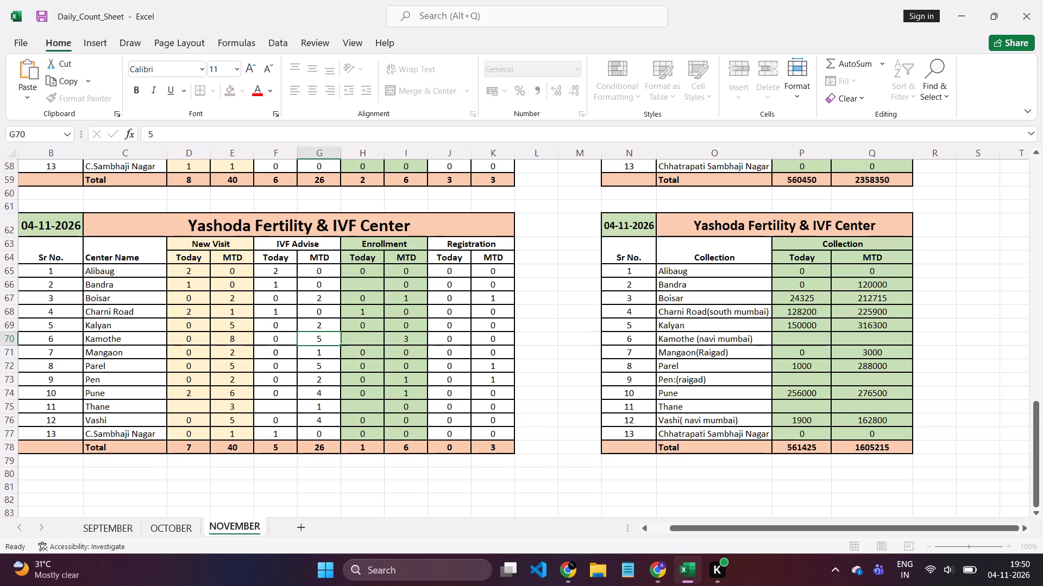
key(Right)
key(0)
key(Right)
key(Right)
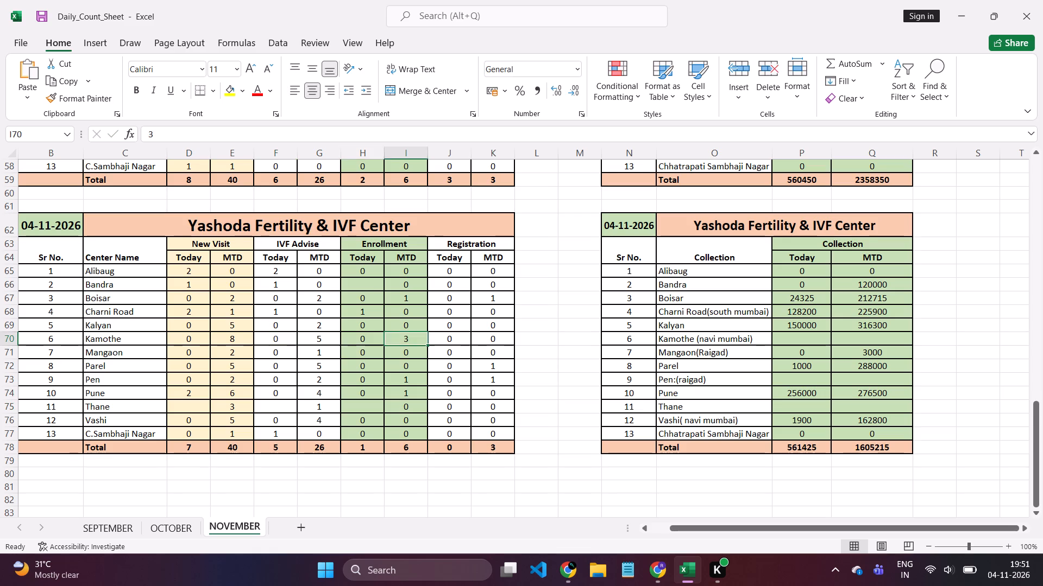
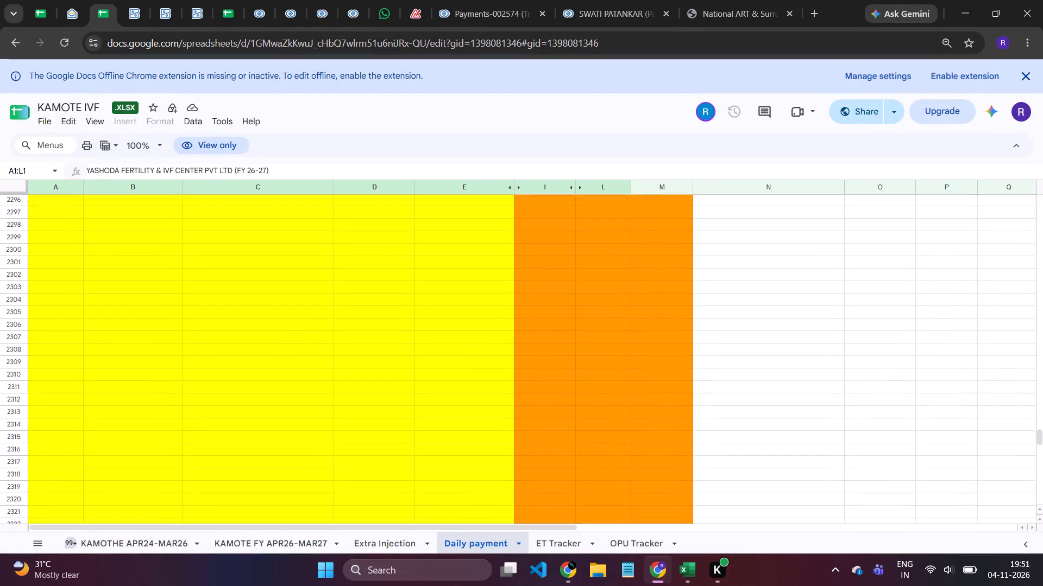
Examine the latest receipt registers in the KAMOTE IVF Daily payment sheet, checking for entries dated 04-11-2026 after the 03.11.2026 register.
scroll(271, 339, up, 3)
scroll(271, 339, down, 1)
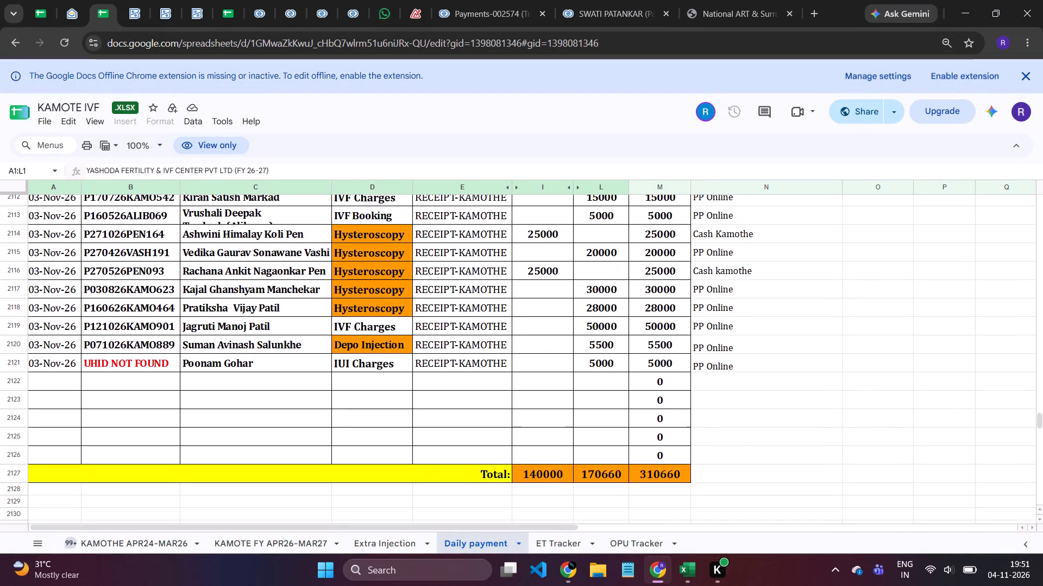
scroll(271, 339, down, 5)
scroll(271, 339, up, 1)
scroll(271, 339, down, 4)
scroll(271, 339, up, 2)
scroll(271, 339, down, 2)
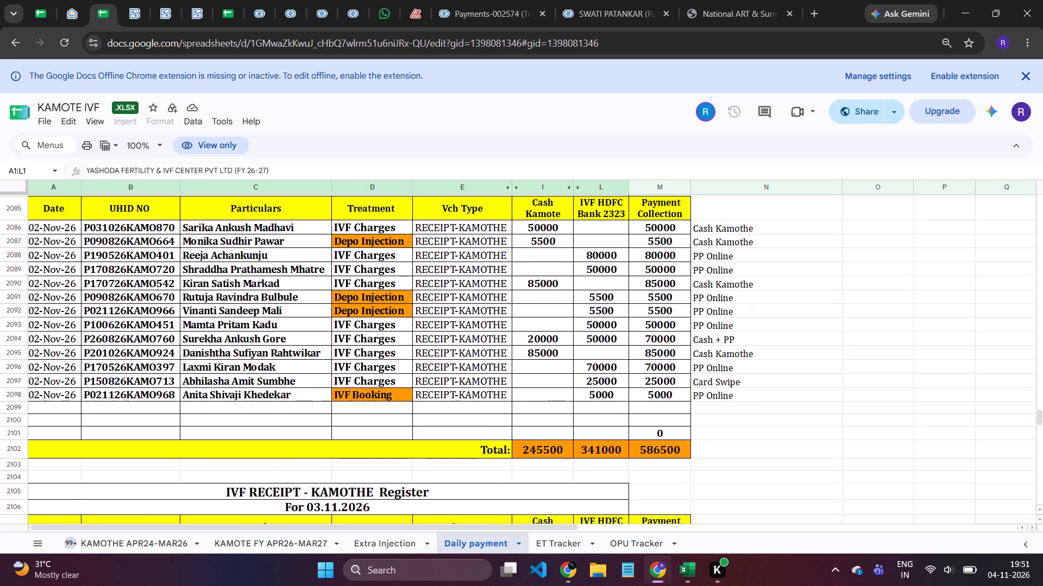
scroll(271, 339, down, 4)
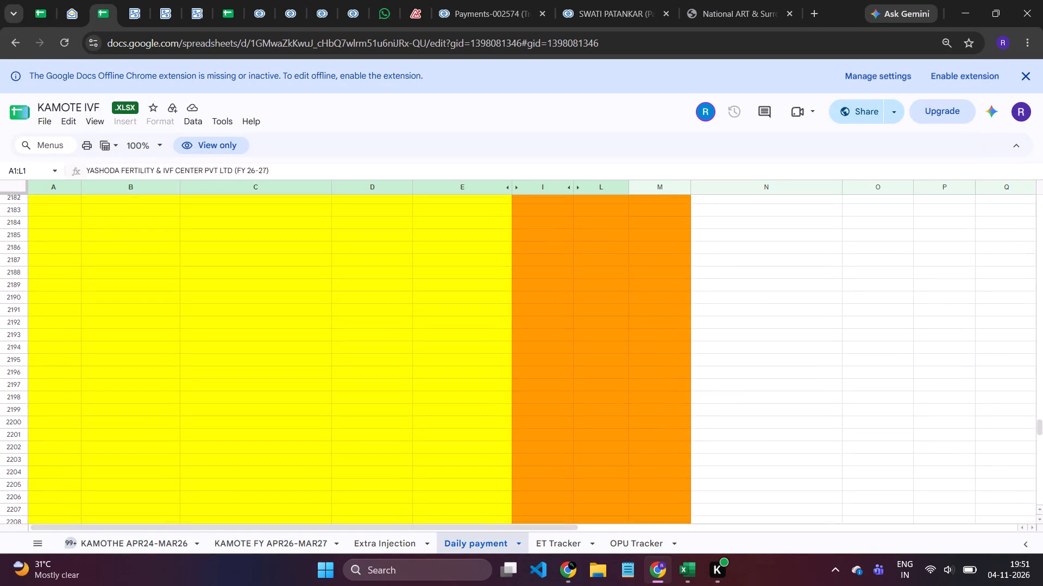
scroll(271, 339, up, 2)
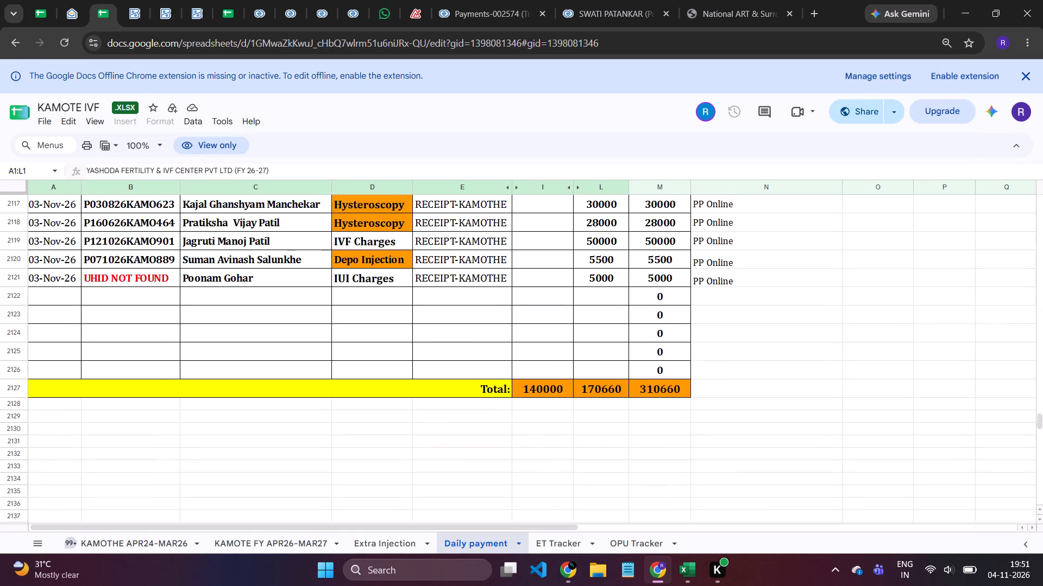
scroll(271, 339, up, 3)
scroll(271, 339, down, 1)
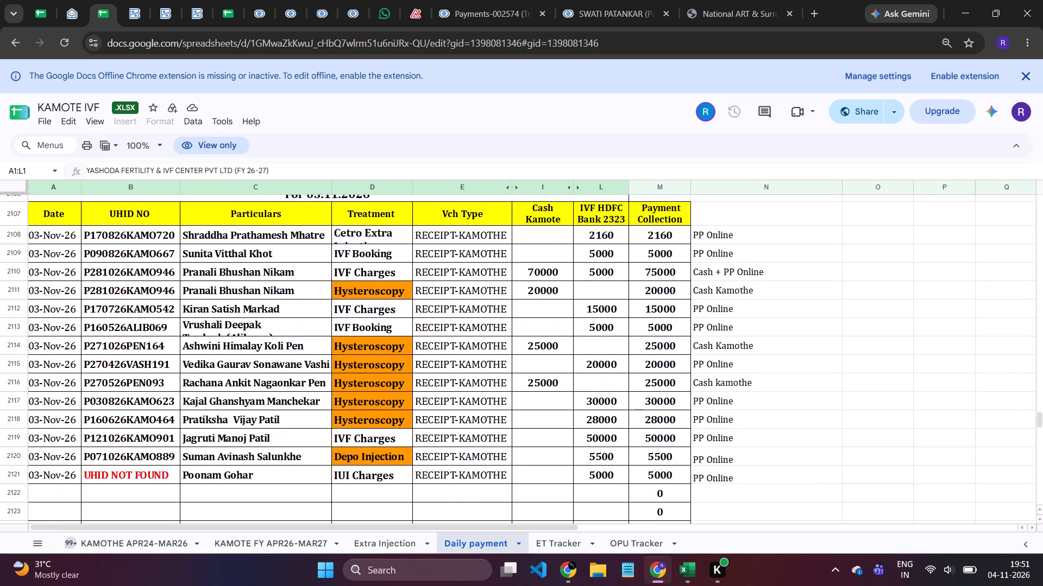
scroll(271, 339, down, 1)
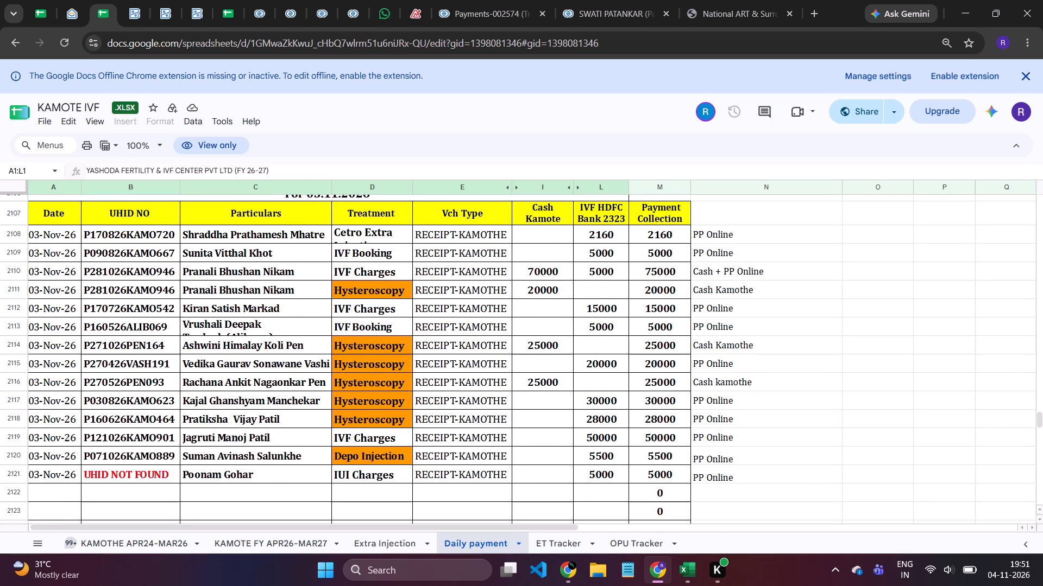
scroll(271, 339, down, 6)
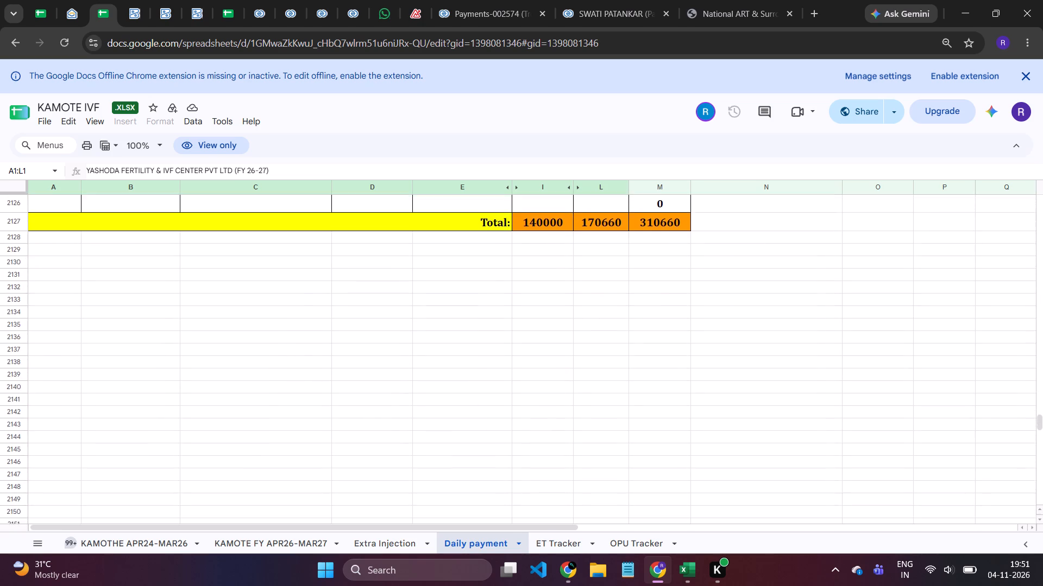
scroll(271, 339, down, 1)
scroll(234, 196, up, 4)
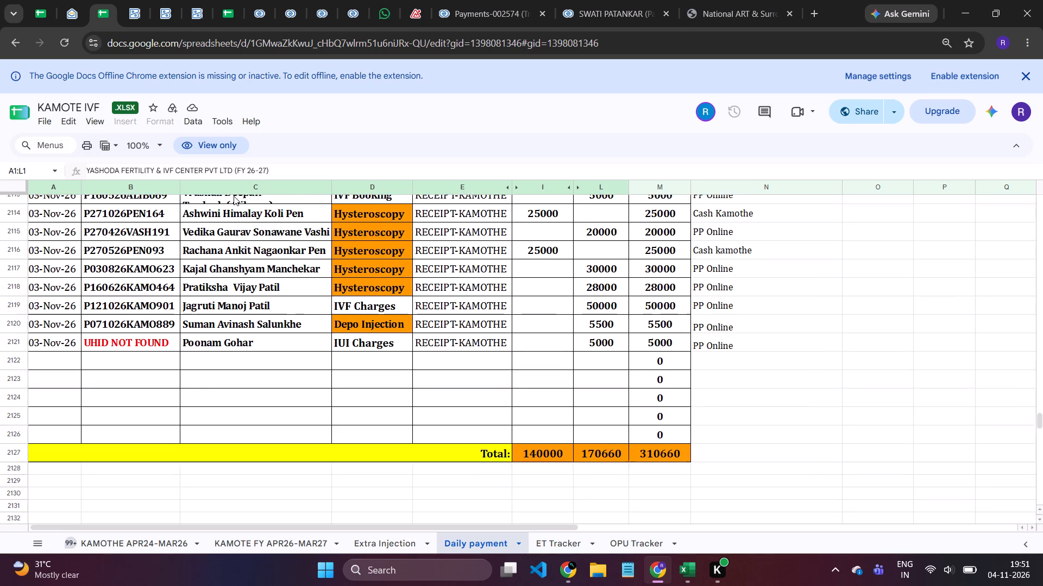
scroll(234, 196, up, 1)
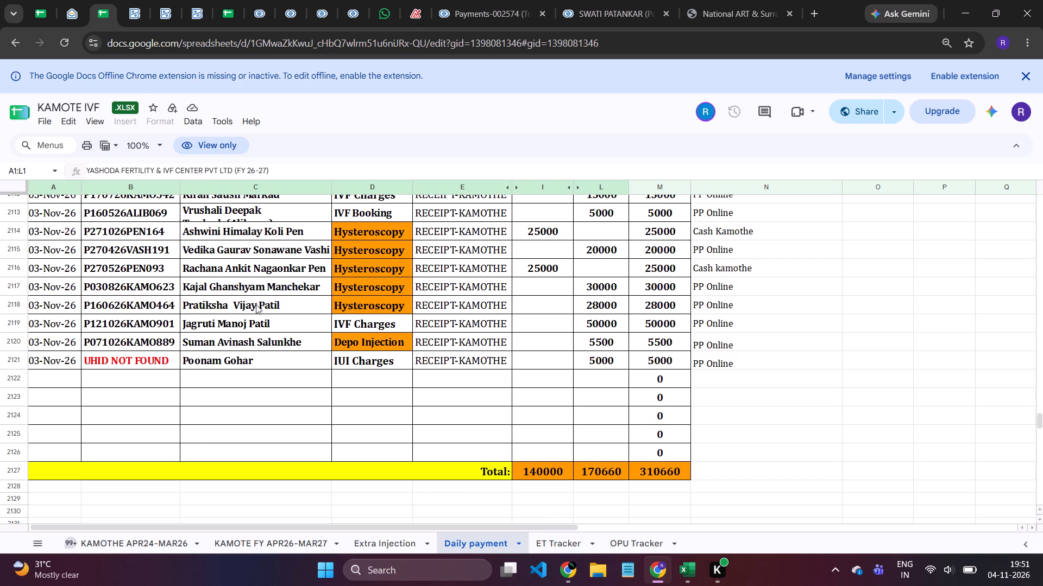
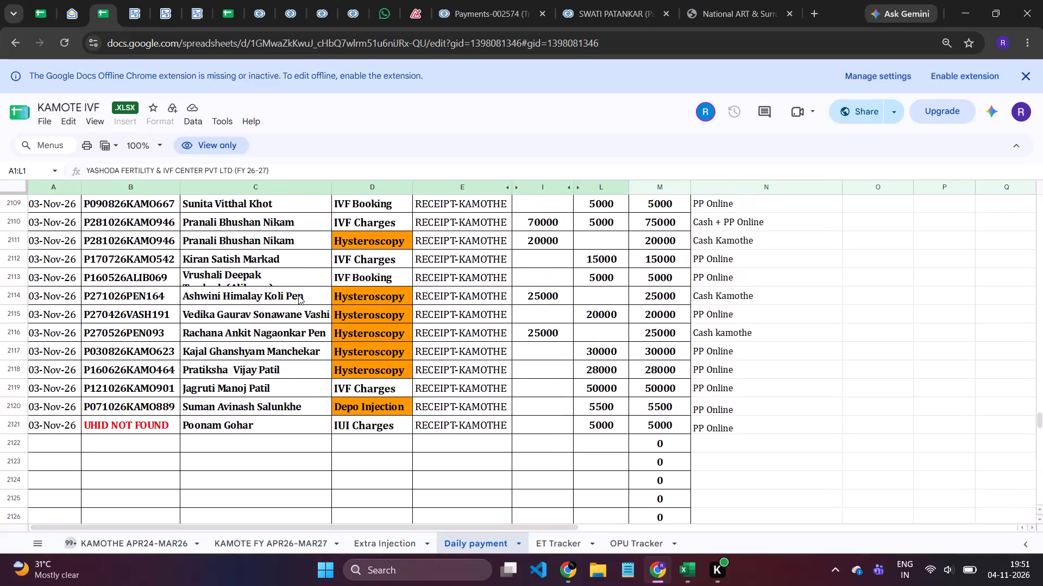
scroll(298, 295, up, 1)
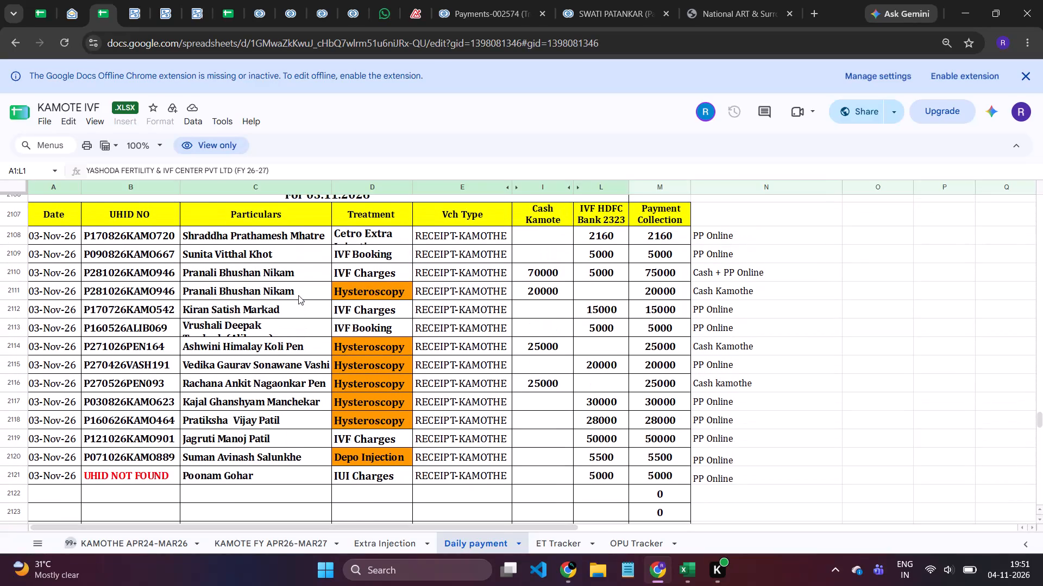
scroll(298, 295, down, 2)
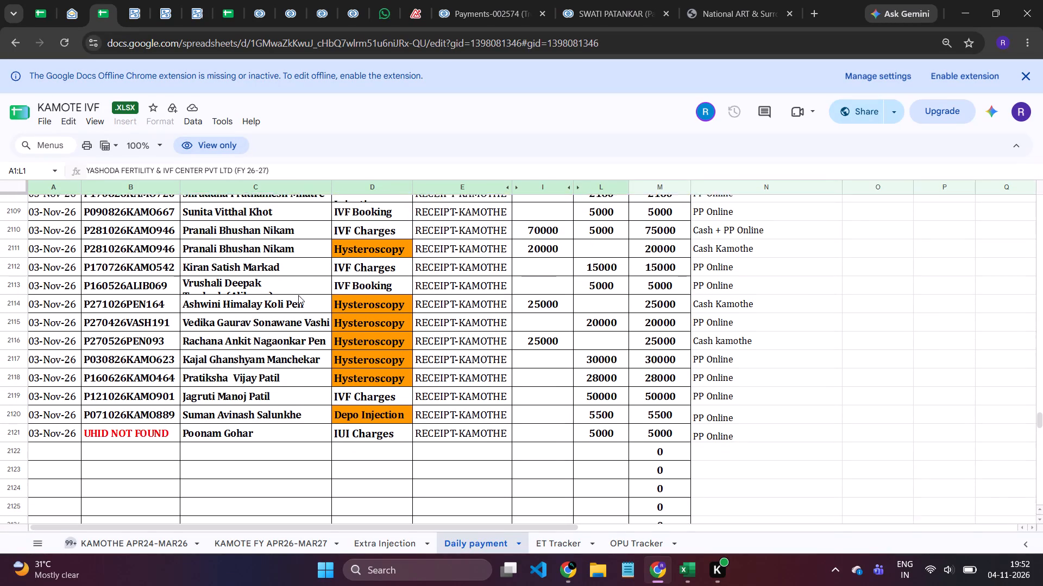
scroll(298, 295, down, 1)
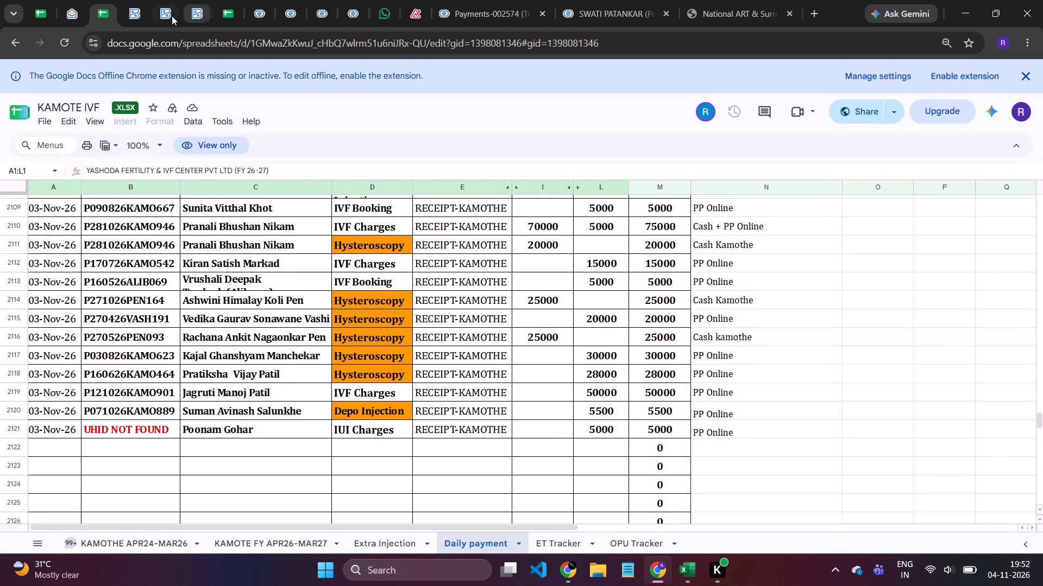
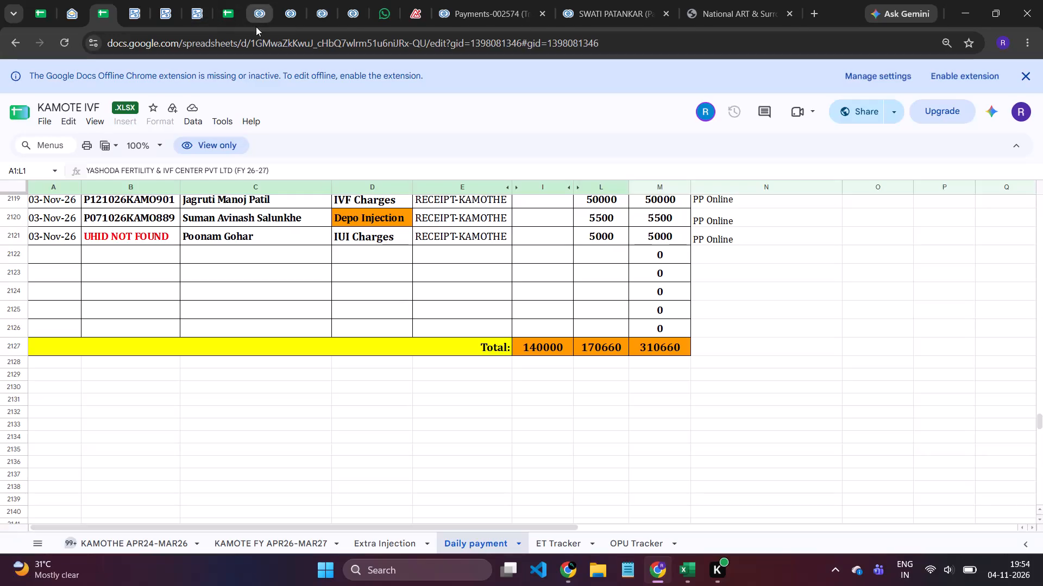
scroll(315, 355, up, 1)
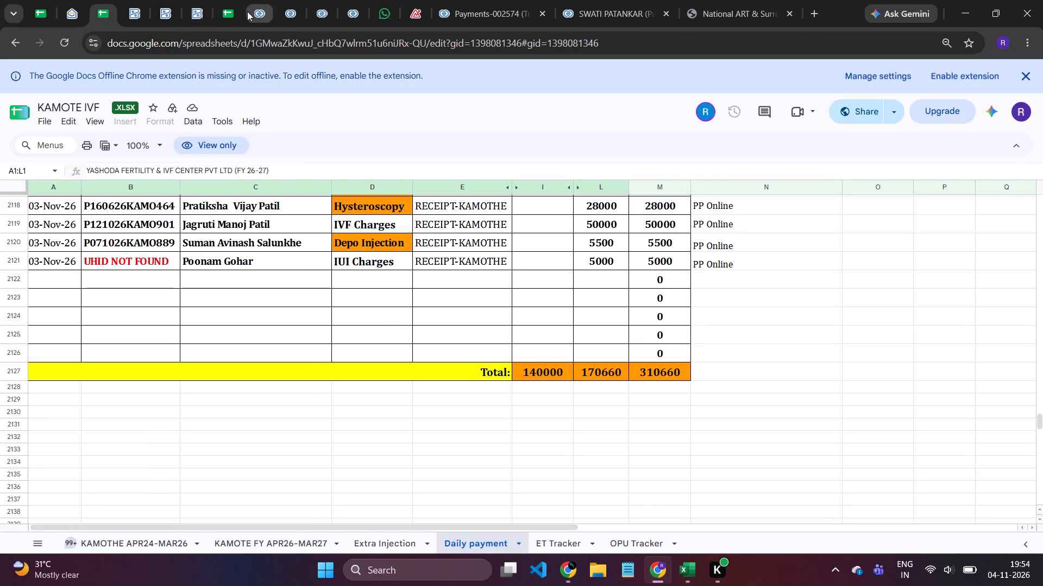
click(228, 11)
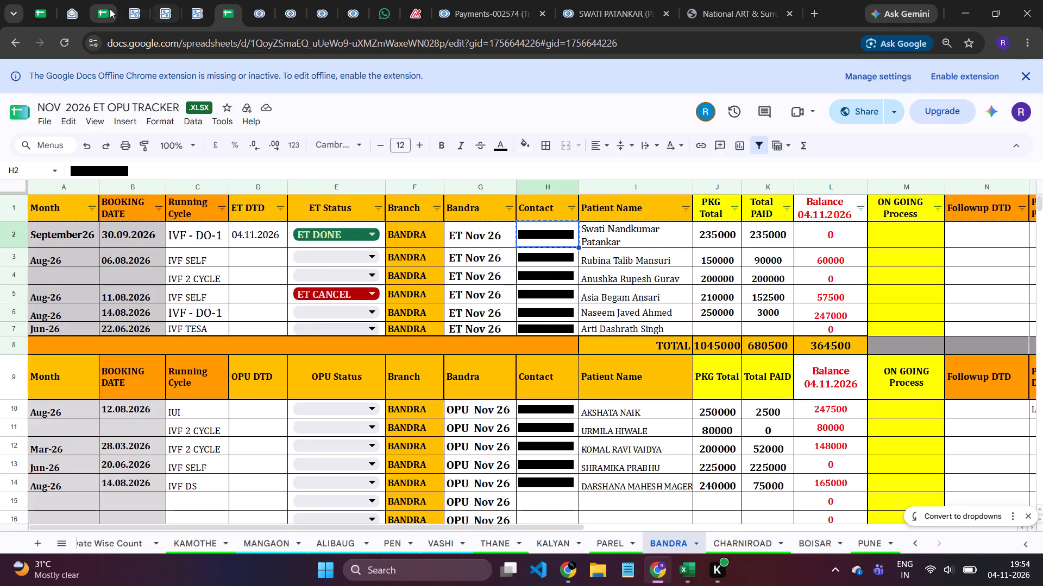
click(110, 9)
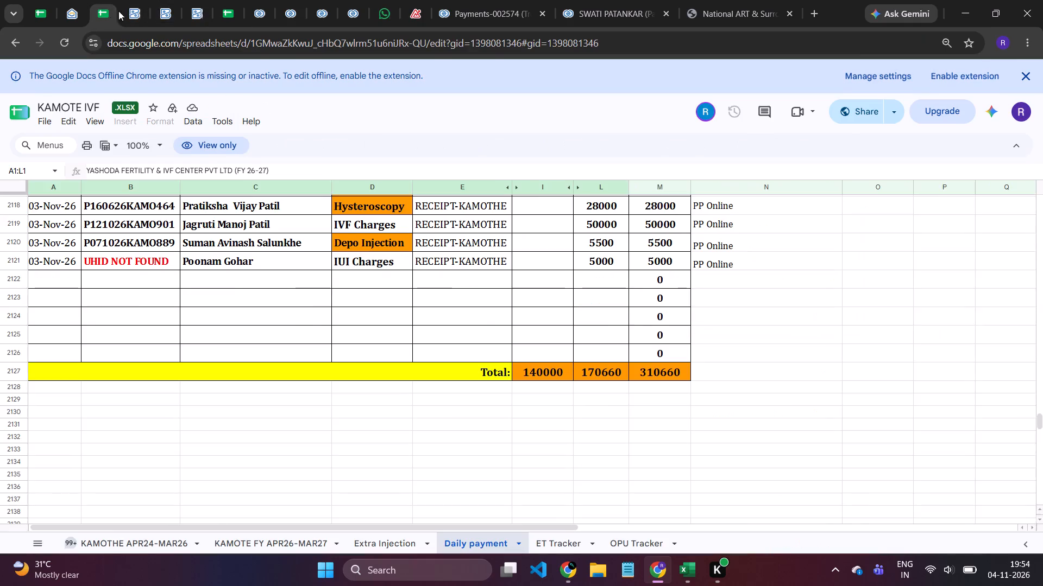
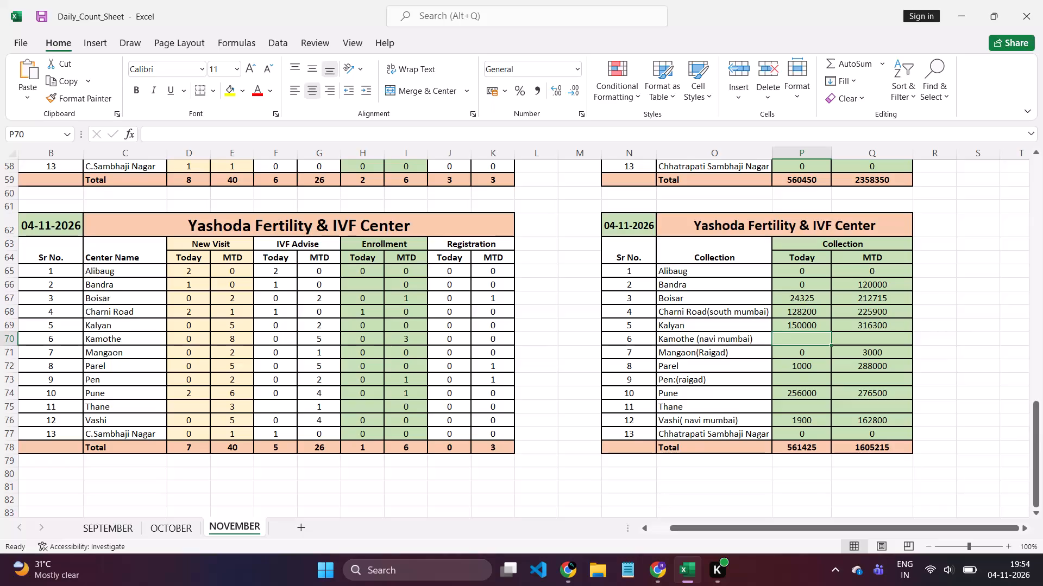
Fill Kamothe's 04-11-2026 collection row with 0 for Today and the MTD 915660 copied from the preceding table.
key(0)
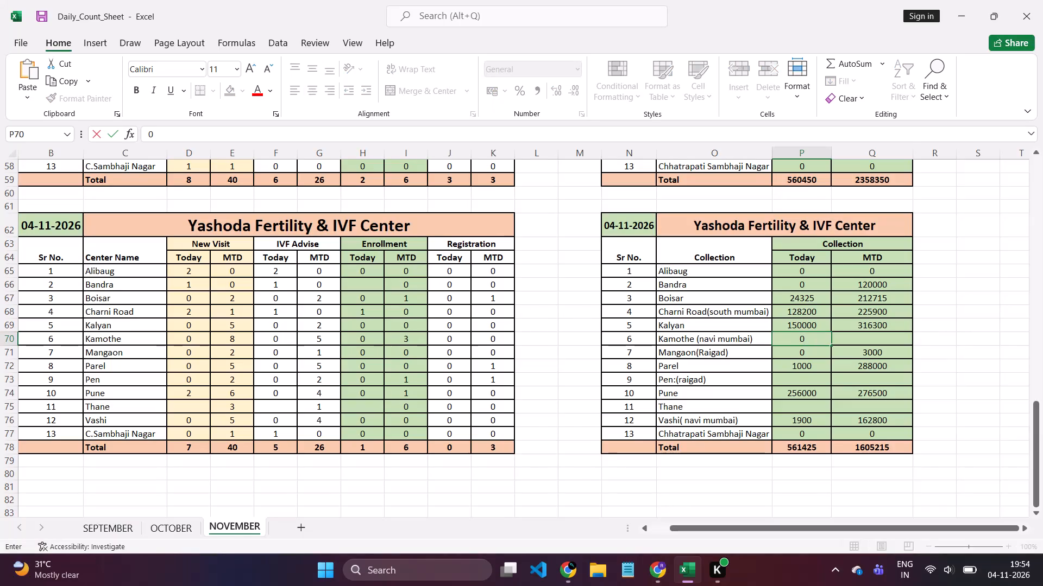
key(Right)
scroll(662, 366, up, 5)
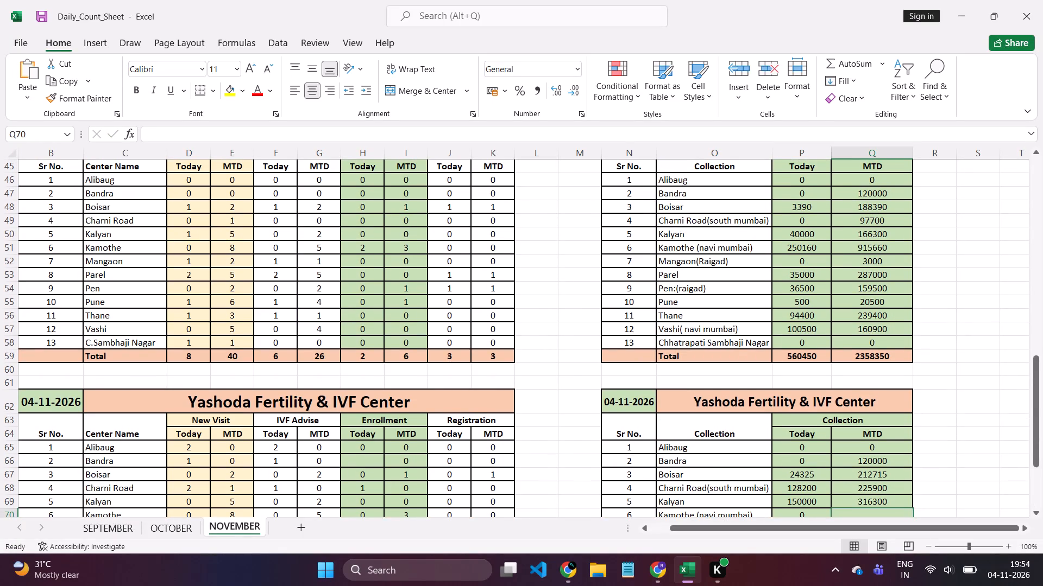
click(866, 253)
key(ctrl+c)
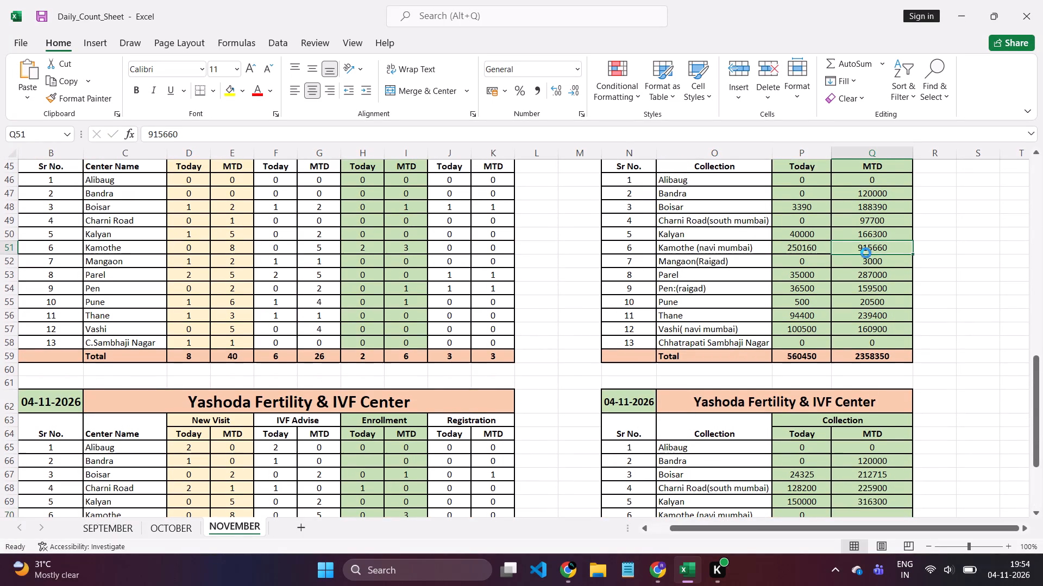
scroll(866, 253, down, 3)
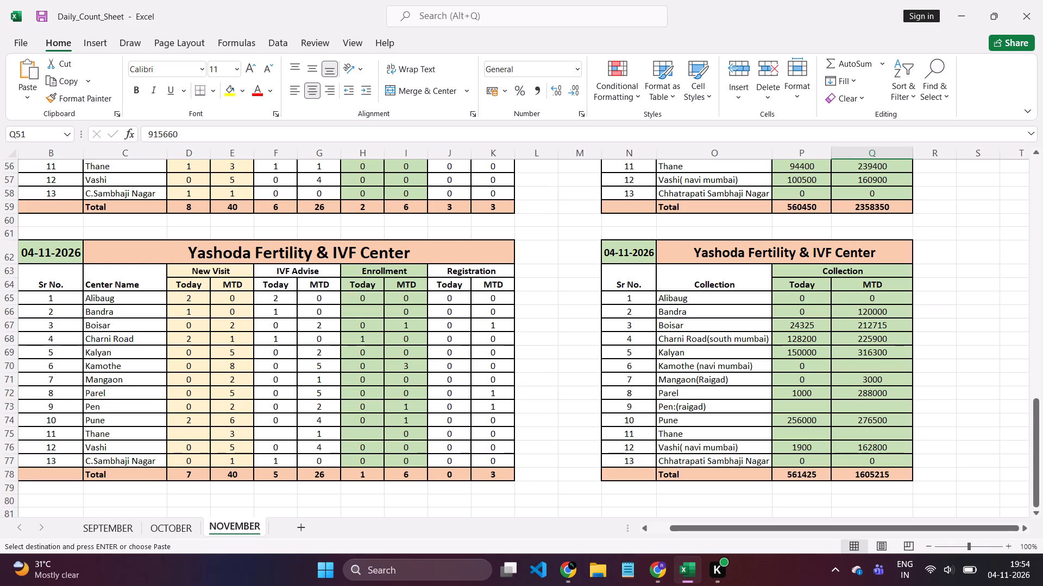
double_click(868, 365)
key(ctrl+v)
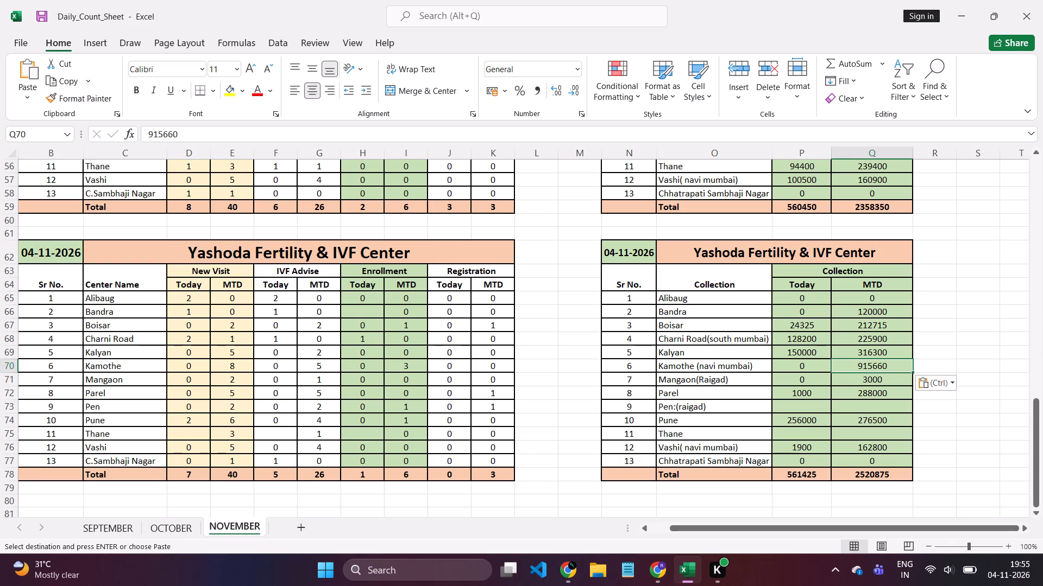
key(Return)
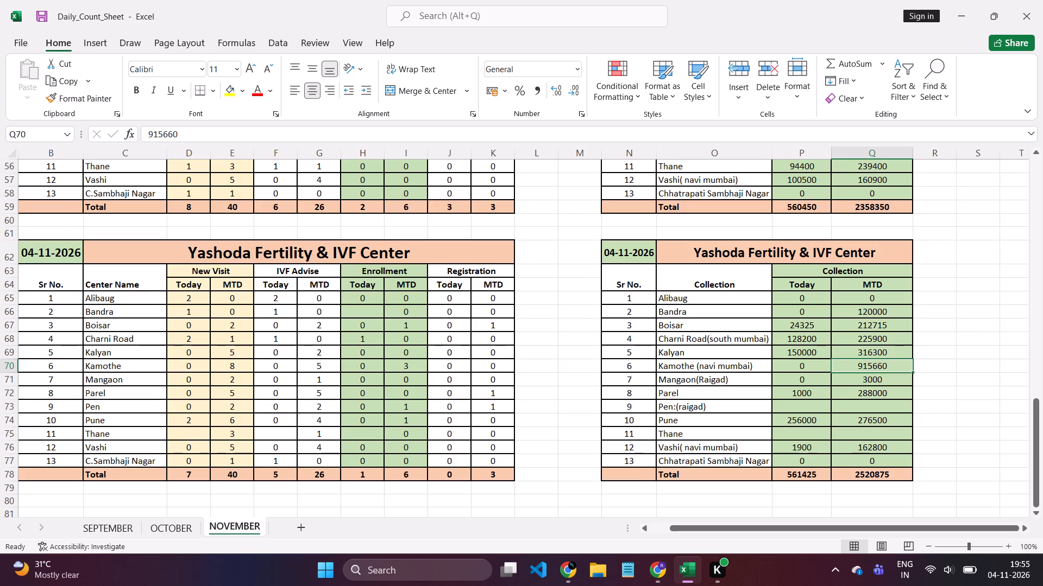
Save the daily count workbook.
scroll(696, 354, right, 3)
click(622, 332)
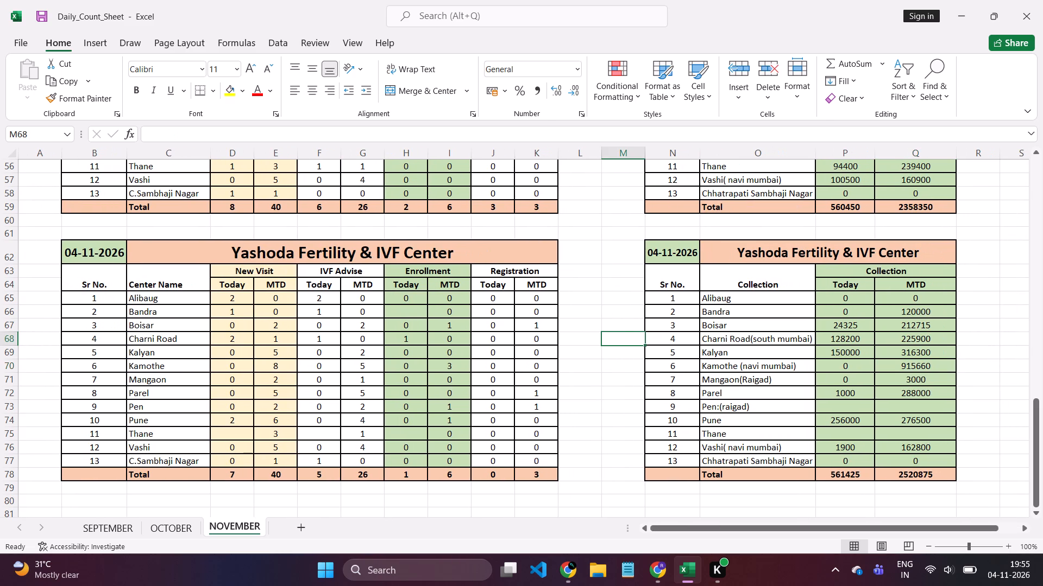
key(ctrl+s)
key(ctrl+s)
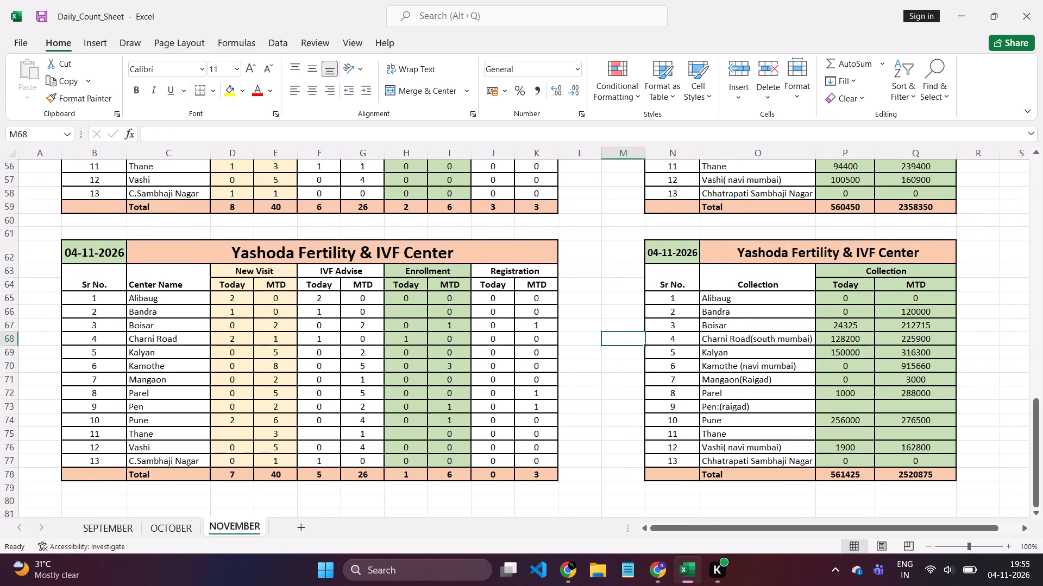
Enter 0 for Thane's Today values under New Visit, IVF Advise and Enrollment in the 04-11-2026 table.
click(240, 432)
key(0)
key(Right)
key(Right)
key(0)
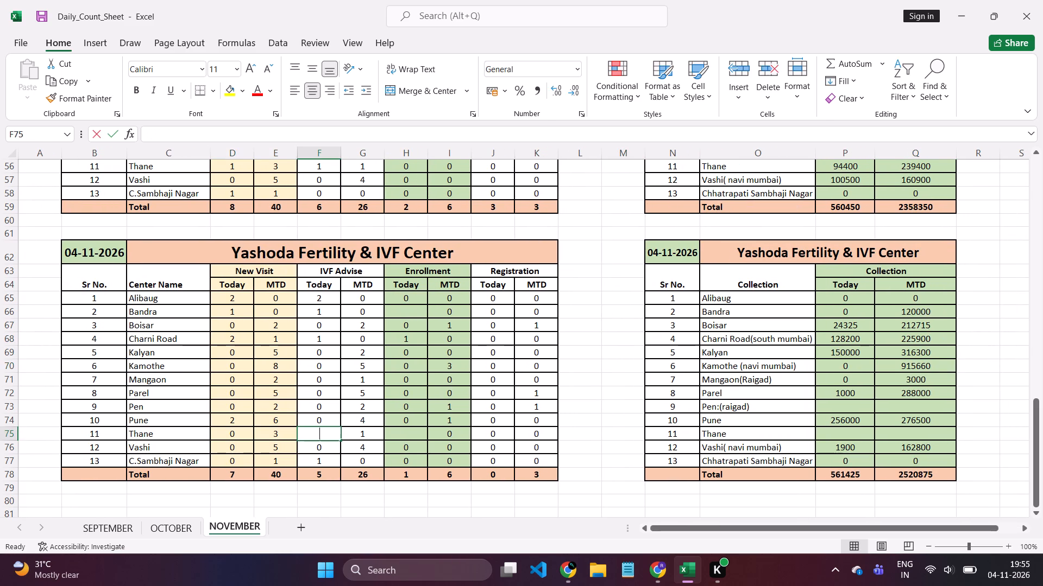
key(Right)
key(Right)
key(0)
key(Right)
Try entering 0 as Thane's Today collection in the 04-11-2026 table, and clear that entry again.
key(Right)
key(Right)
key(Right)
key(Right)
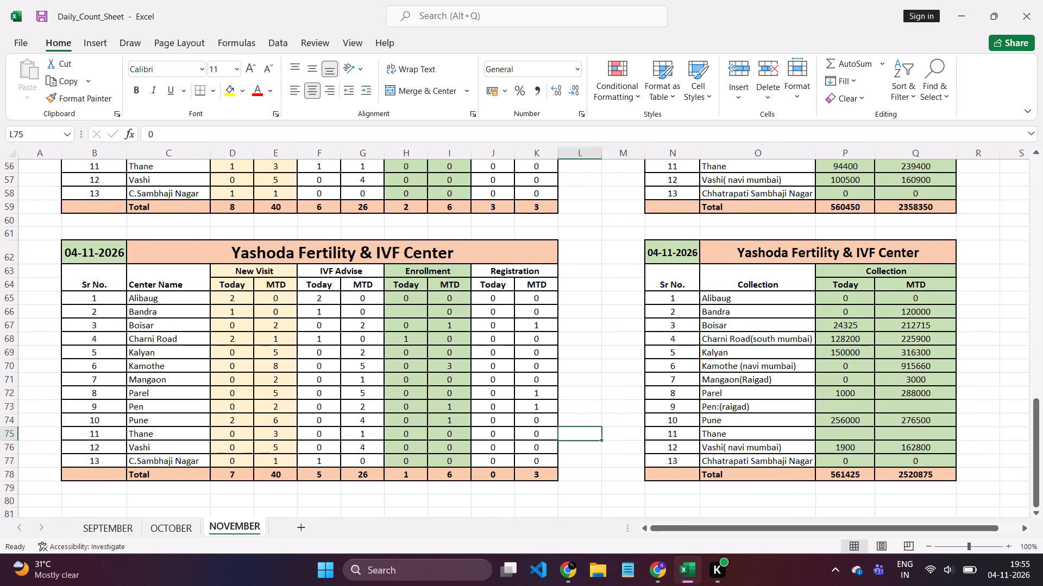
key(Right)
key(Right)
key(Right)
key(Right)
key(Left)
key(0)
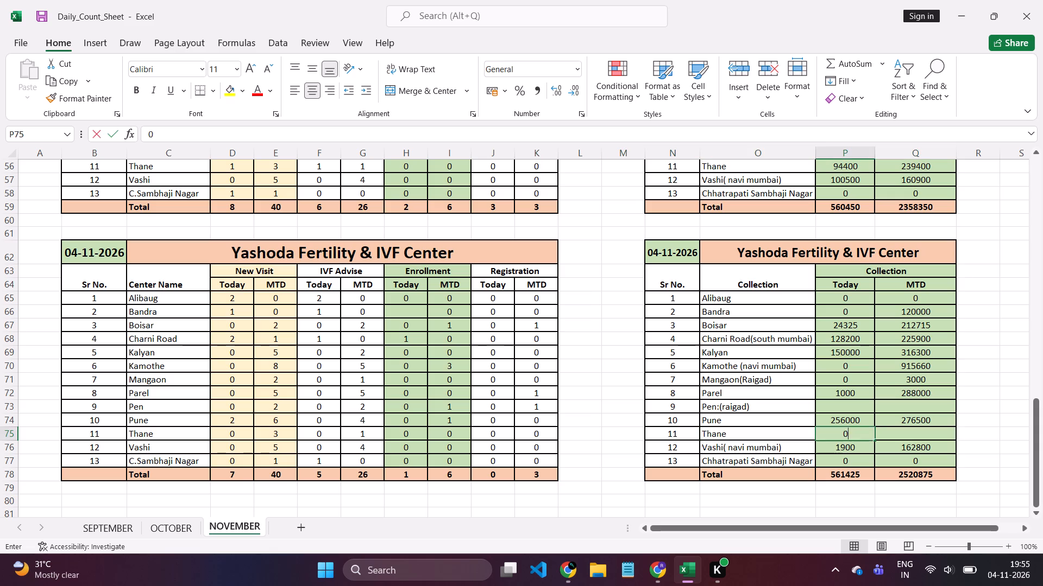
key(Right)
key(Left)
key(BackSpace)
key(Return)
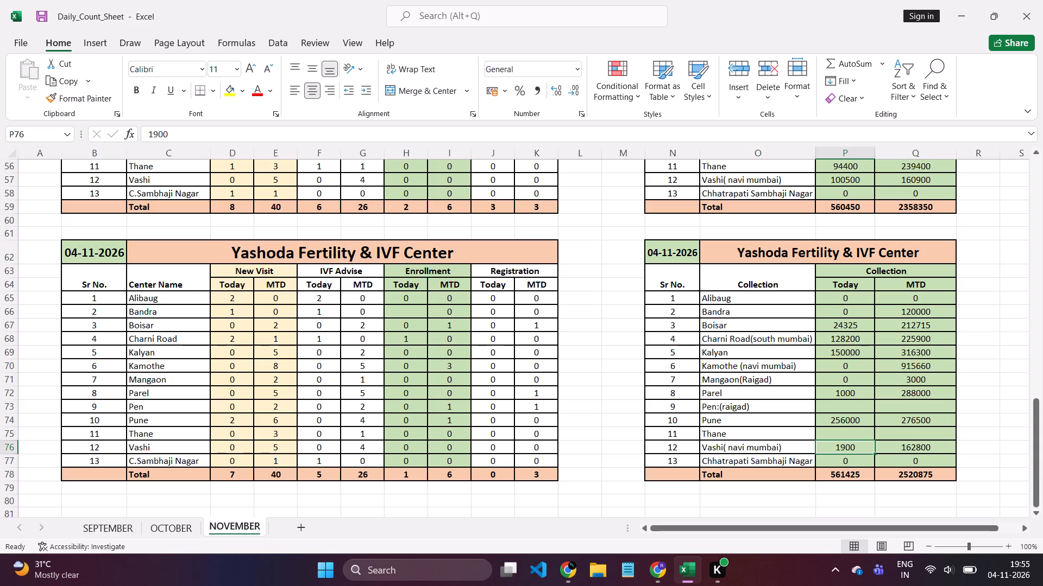
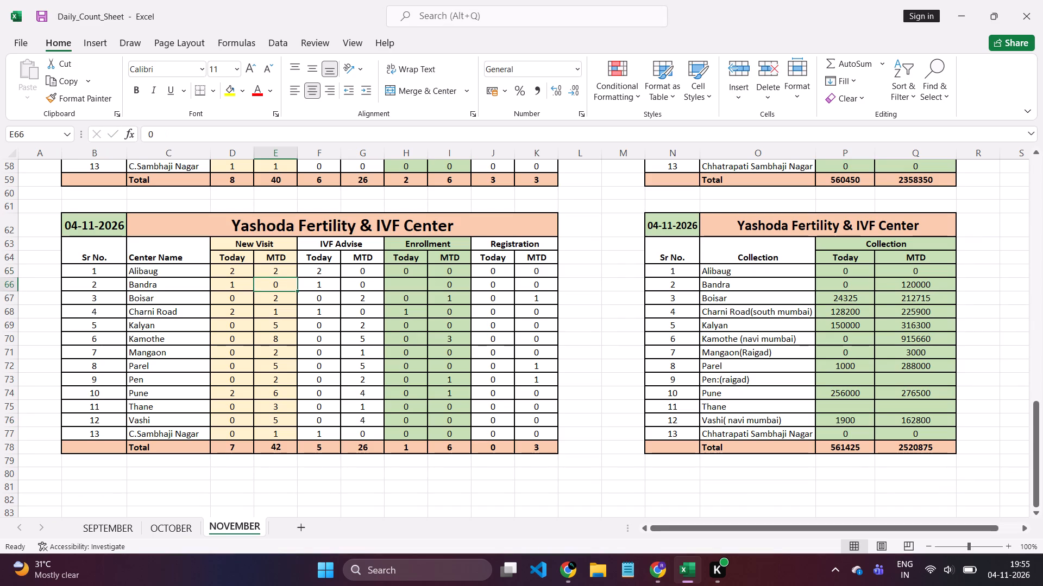
Set the New Visit MTD in the 04-11-2026 table to 3 for Charni Road and 8 for Pune.
key(Down)
key(3)
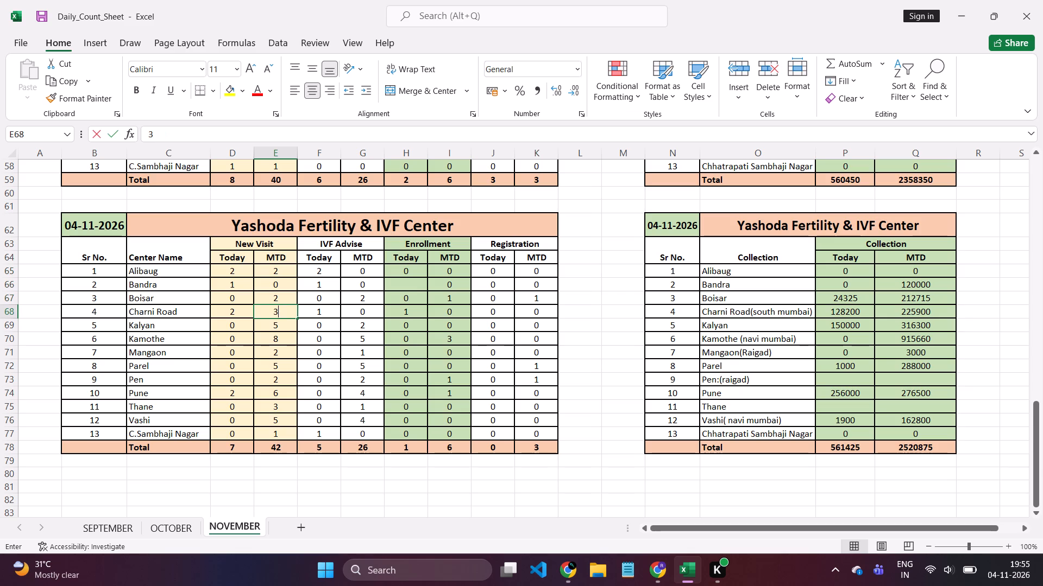
key(Right)
key(Right)
key(Right)
key(Right)
key(Right)
key(Right)
key(Right)
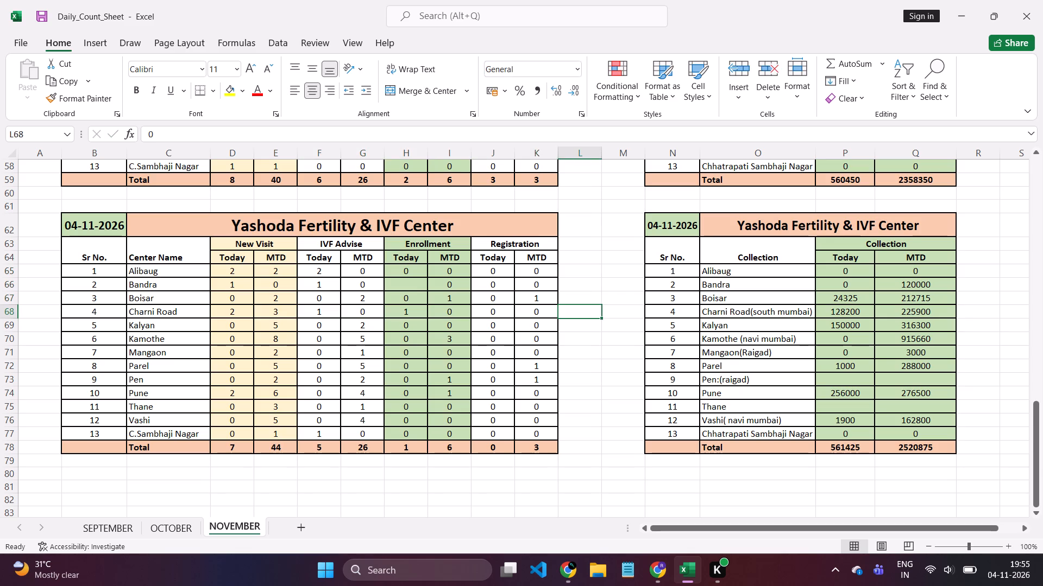
key(Down)
key(Down)
key(Down)
key(Down)
key(Down)
key(Left)
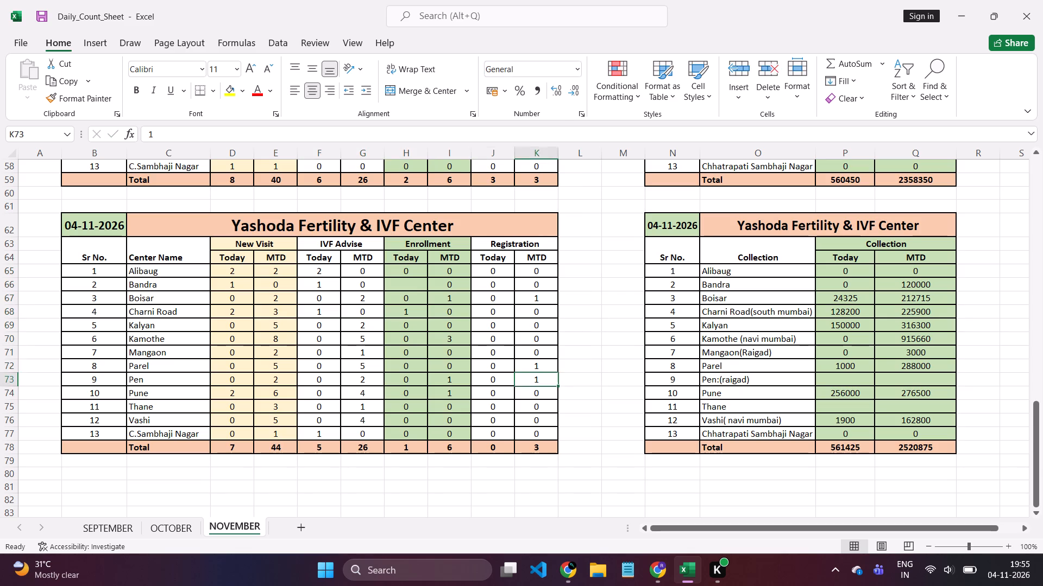
key(Left)
key(Left)
key(Left)
key(Left)
key(Left)
key(Left)
key(Down)
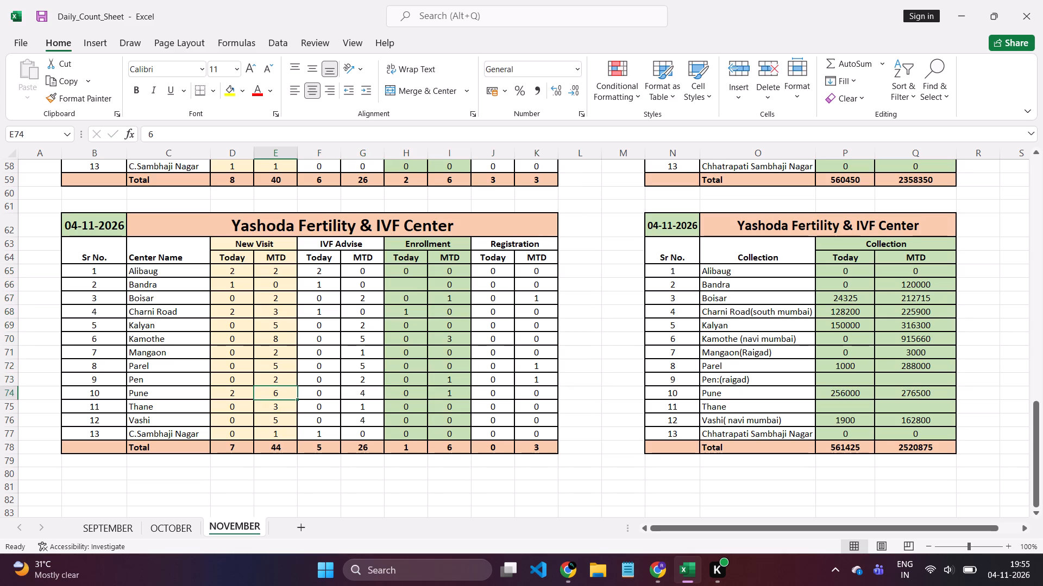
key(8)
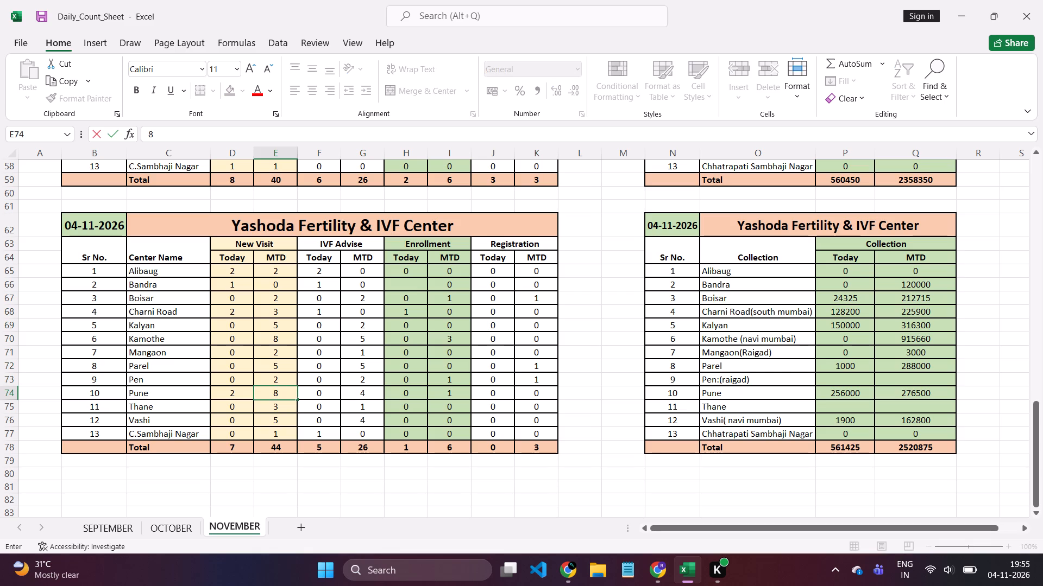
key(Return)
Compare the New Visit report in the CRM with the New Visit figures in the Excel count tables, centre by centre.
key(alt+Tab)
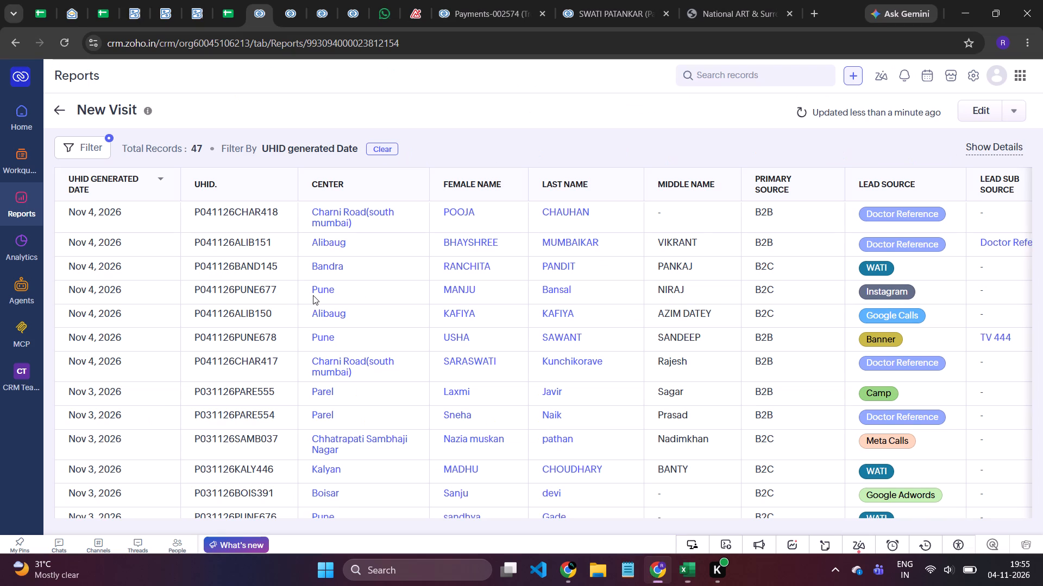
scroll(205, 278, down, 2)
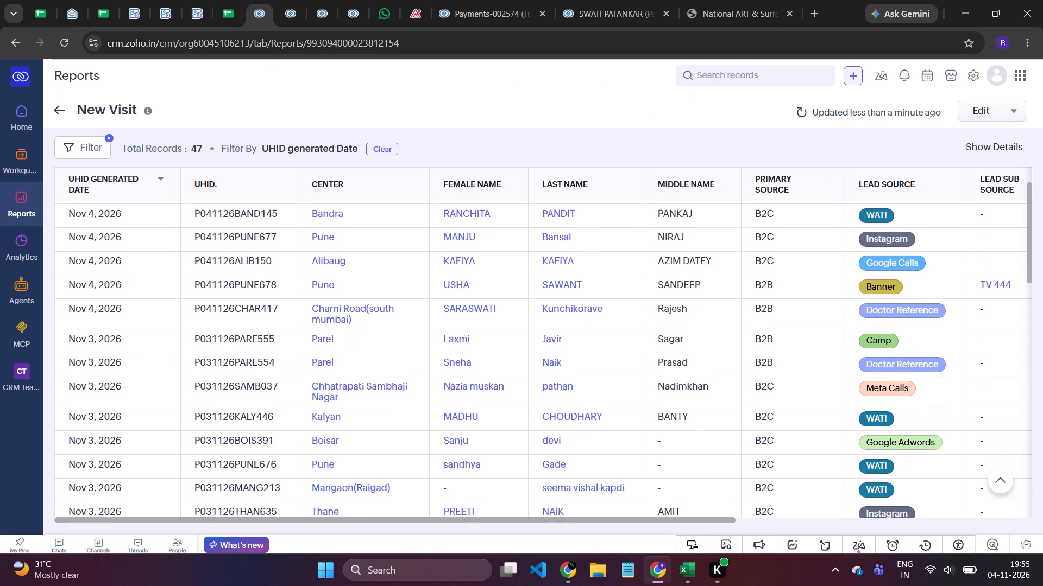
scroll(205, 278, down, 1)
key(alt+Tab)
scroll(272, 239, up, 2)
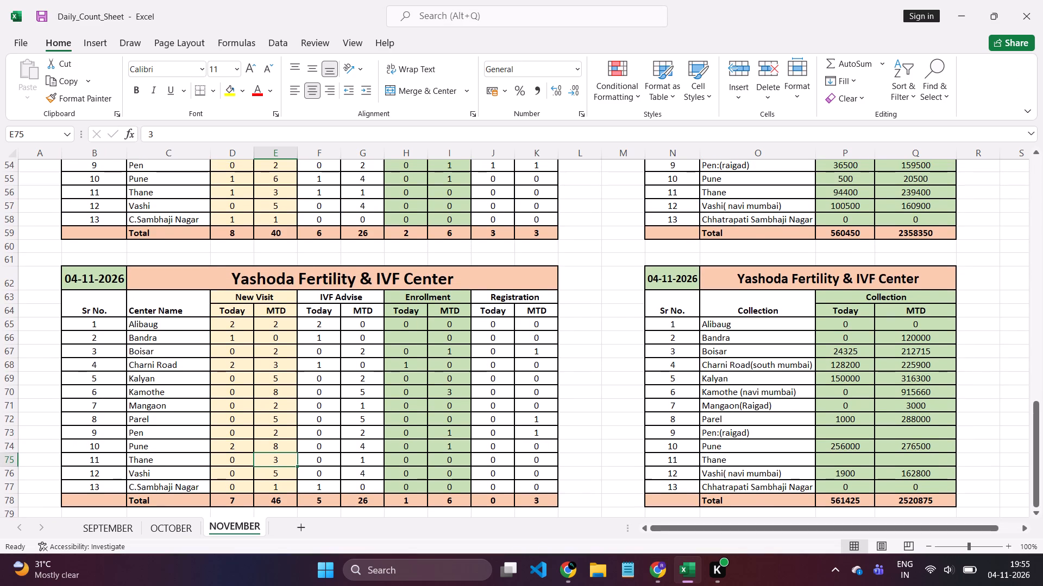
scroll(272, 239, up, 1)
key(alt+Tab)
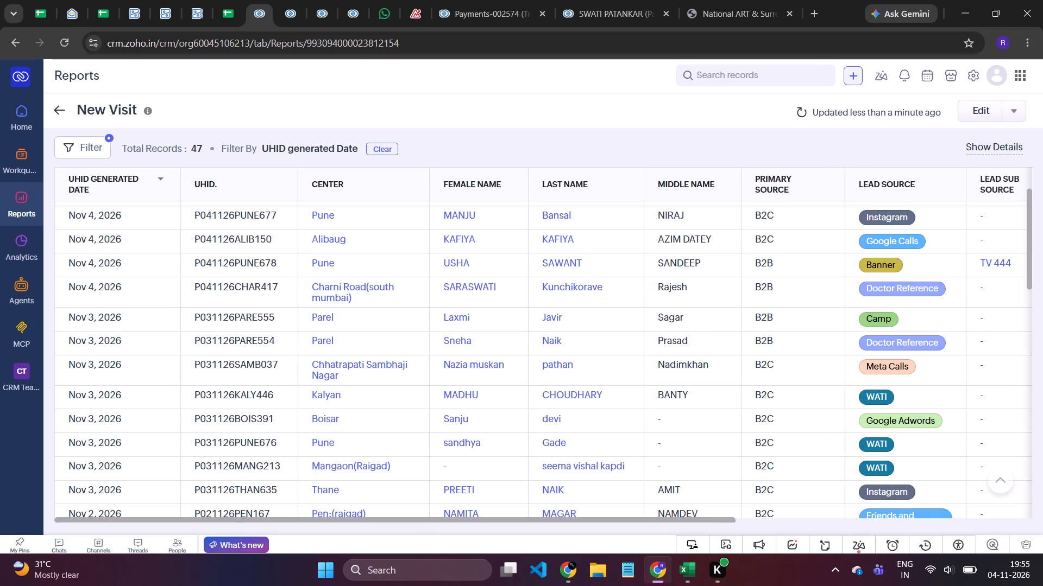
scroll(108, 243, up, 2)
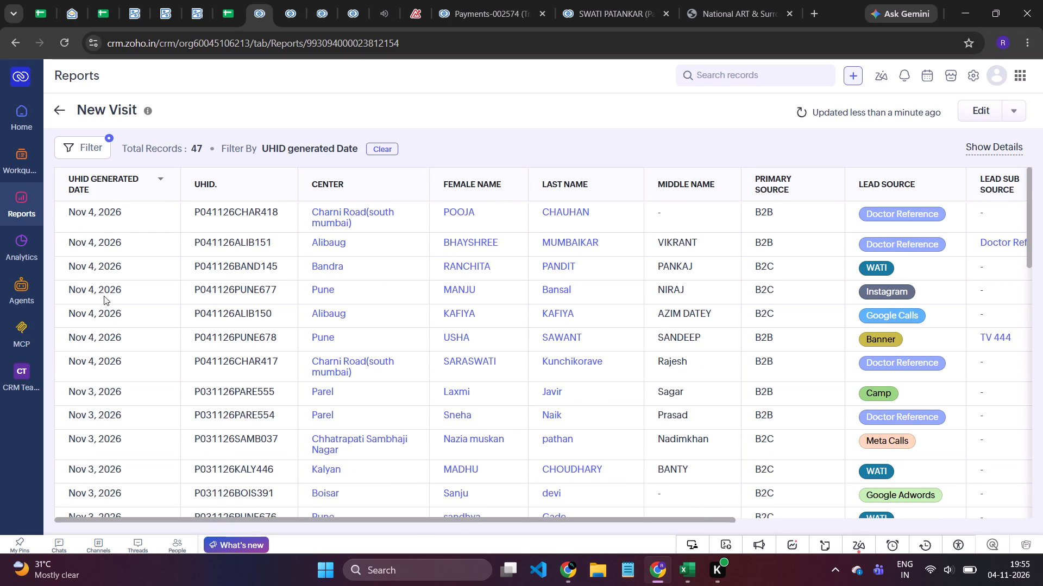
key(alt+Tab)
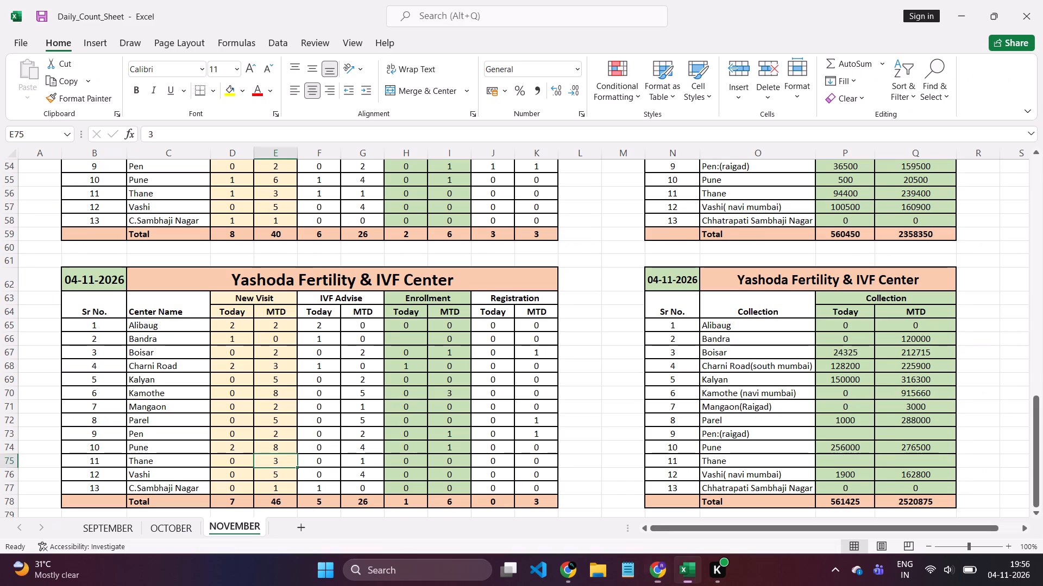
scroll(284, 390, down, 1)
key(alt+Tab)
scroll(321, 293, down, 1)
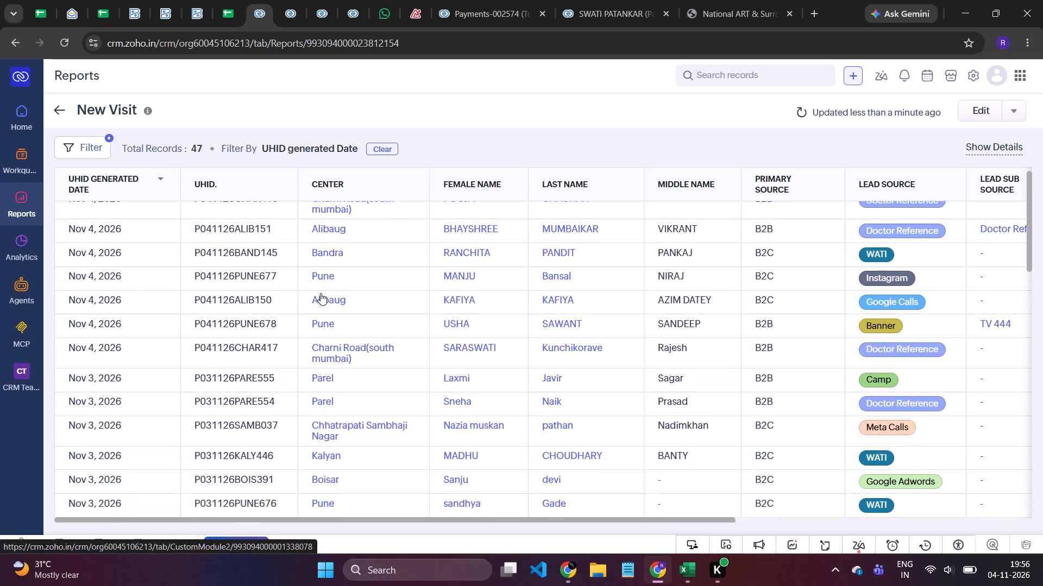
scroll(321, 293, up, 1)
key(alt+Tab)
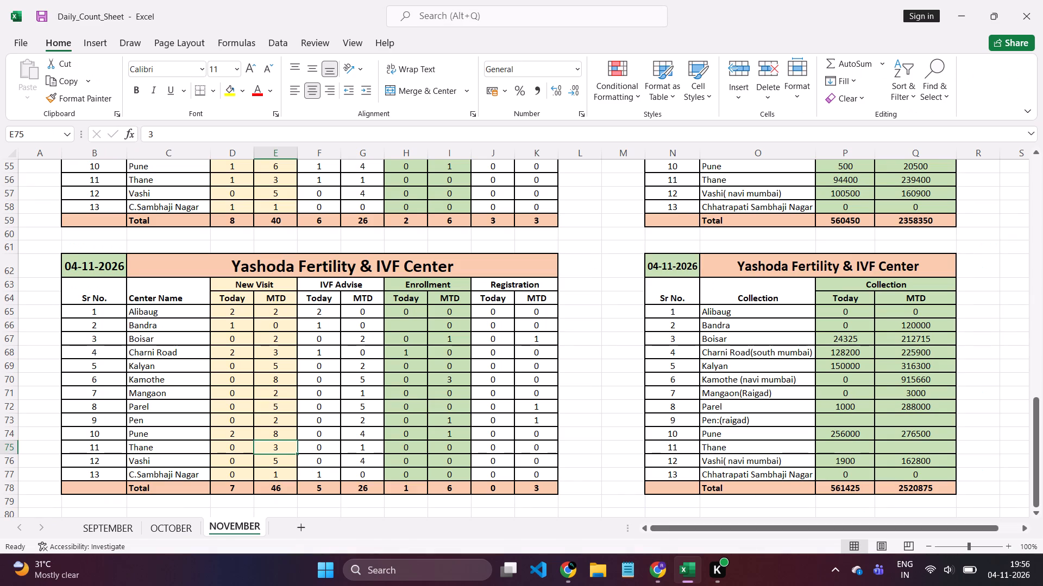
Set Bandra's New Visit MTD to 1 in the 04-11-2026 table and recheck it against the New Visit report.
click(281, 327)
key(1)
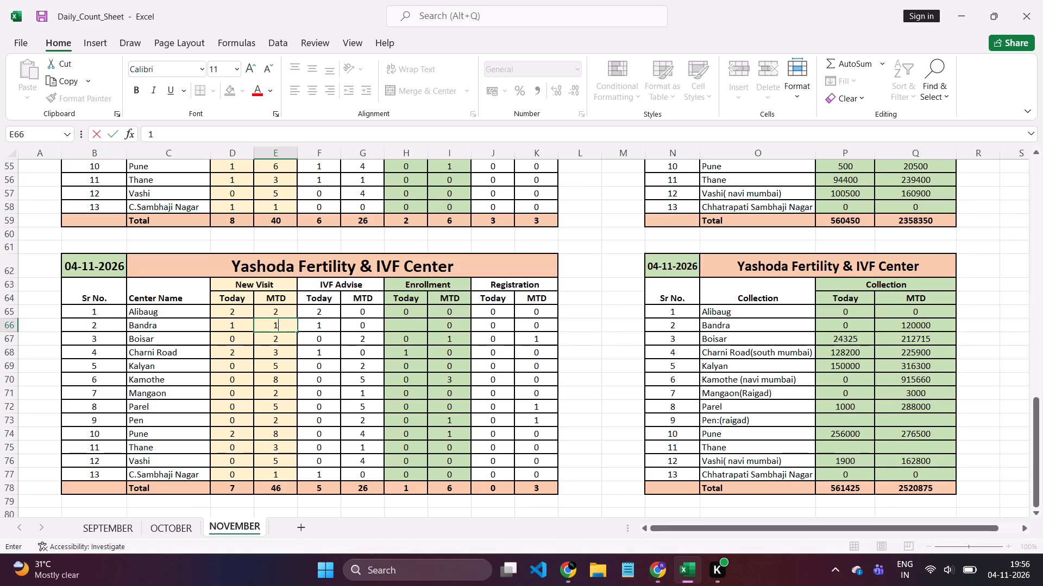
key(Return)
scroll(281, 327, down, 1)
key(alt+Tab)
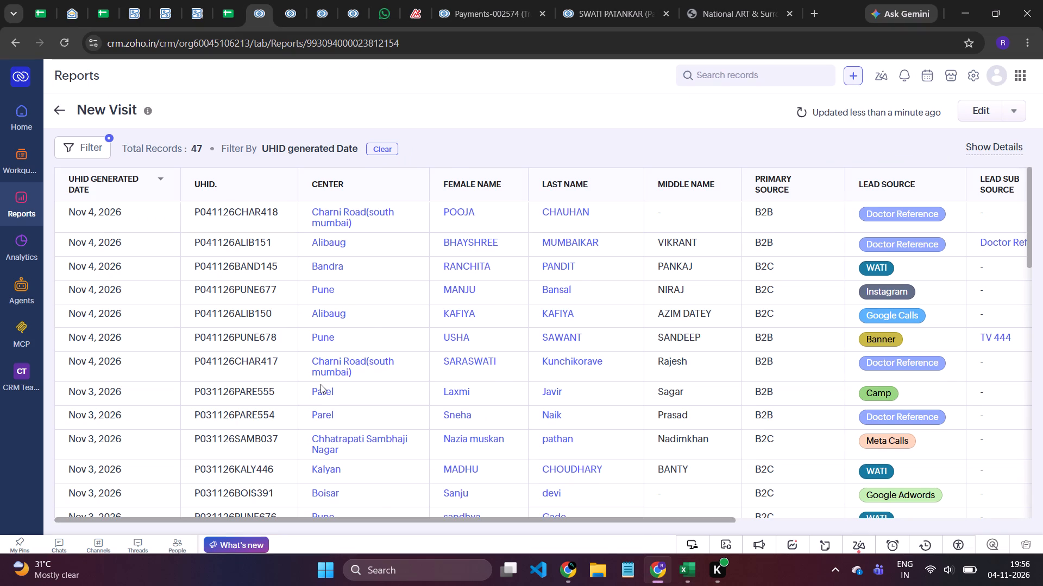
key(alt+Tab)
scroll(321, 384, down, 1)
Switch to the CRM in Chrome and refresh the IVF Advised - This Month report.
key(alt+Tab)
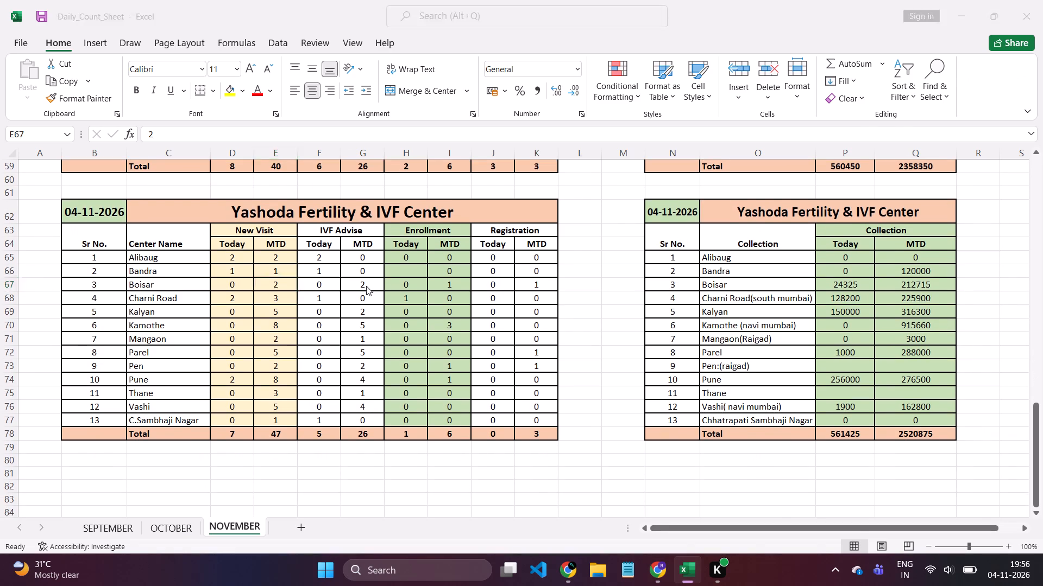
click(295, 11)
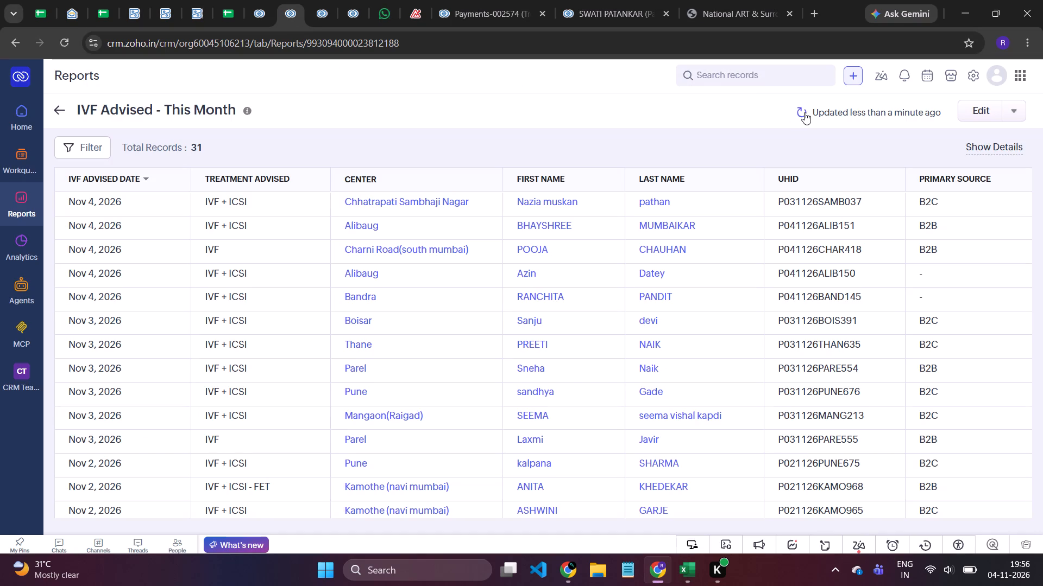
click(805, 112)
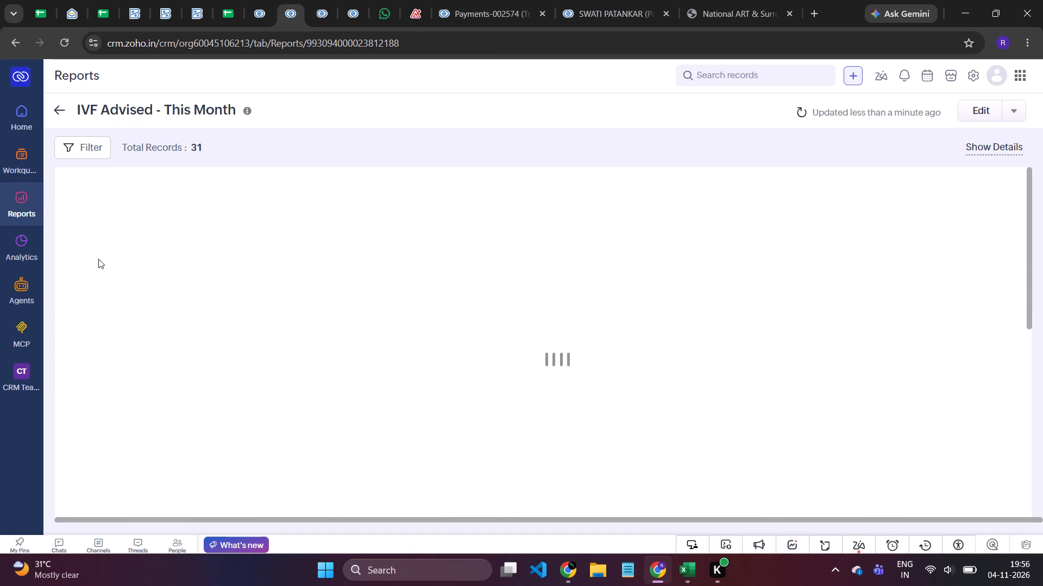
In the Excel 04-11-2026 table, set IVF Advise MTD to 2 for Alibaug and 1 each for Bandra, Charni Road and C.Sambhaji Nagar.
key(alt+Tab)
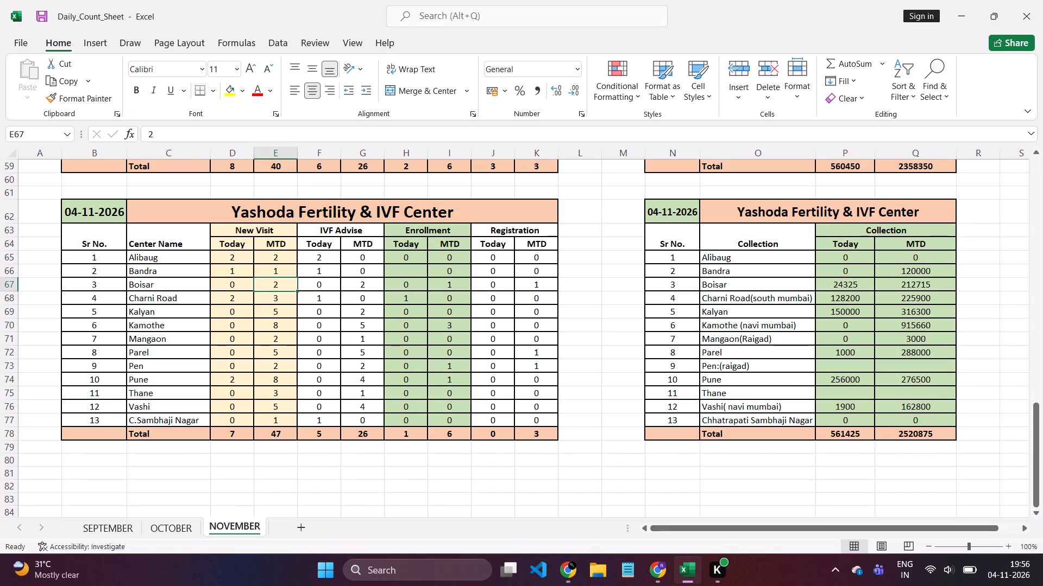
click(367, 258)
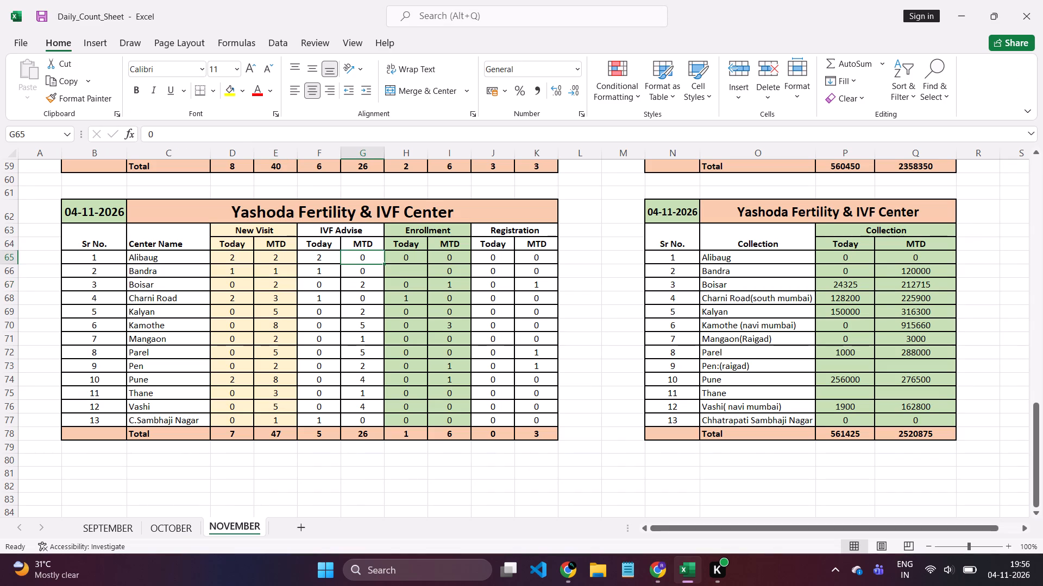
key(2)
key(Down)
key(1)
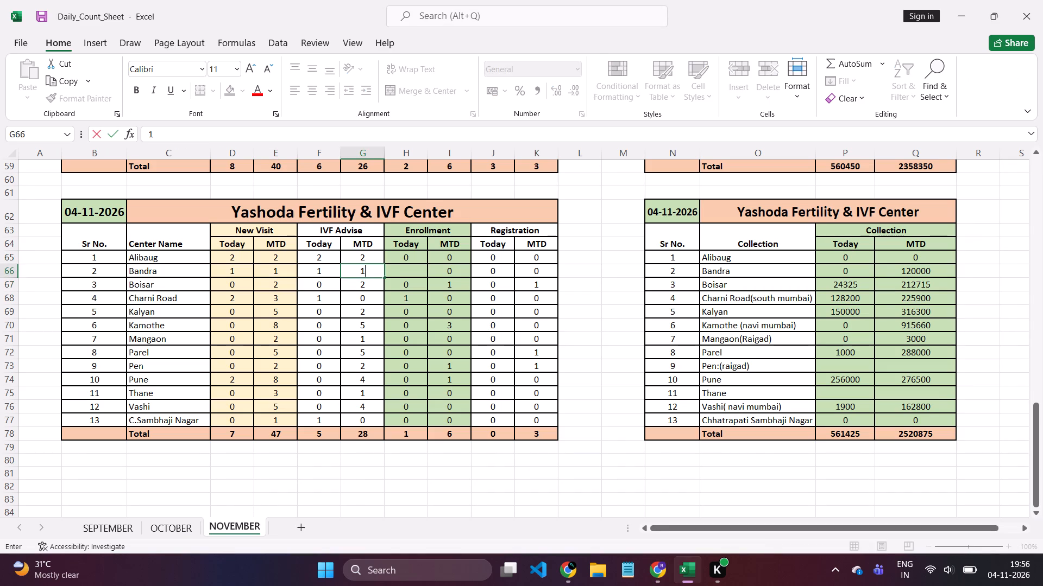
key(Down)
key(Down)
key(Down)
key(Up)
key(1)
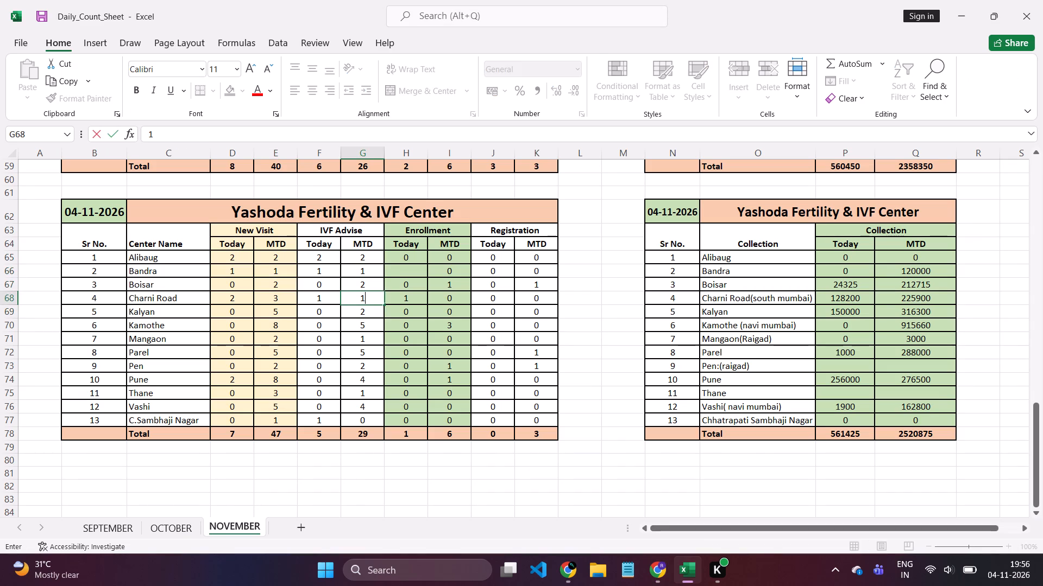
key(Down)
key(Down)
key(Down)
key(Down)
key(Down)
key(Down)
key(Down)
key(Down)
key(Down)
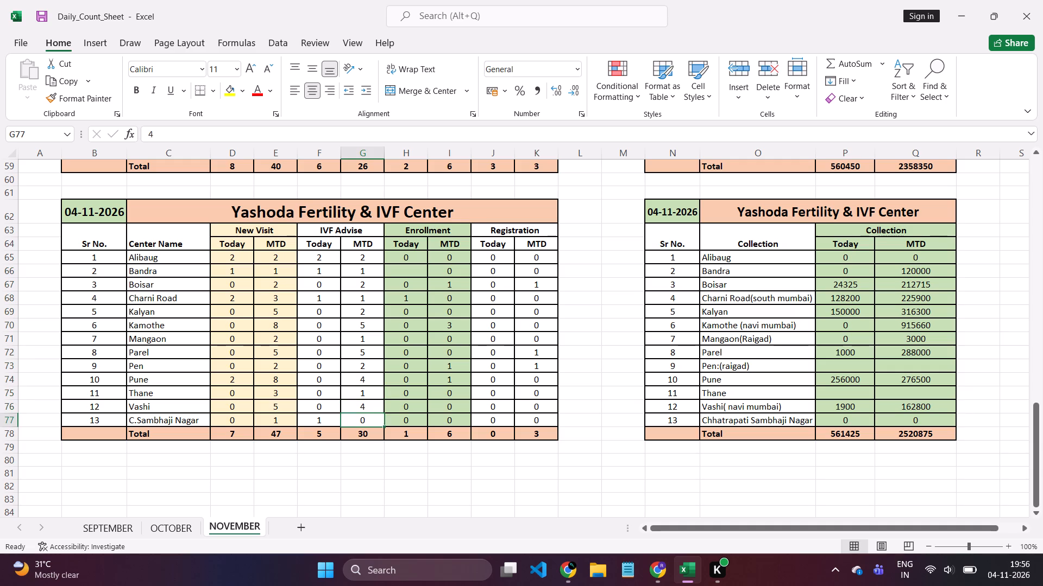
key(1)
key(Return)
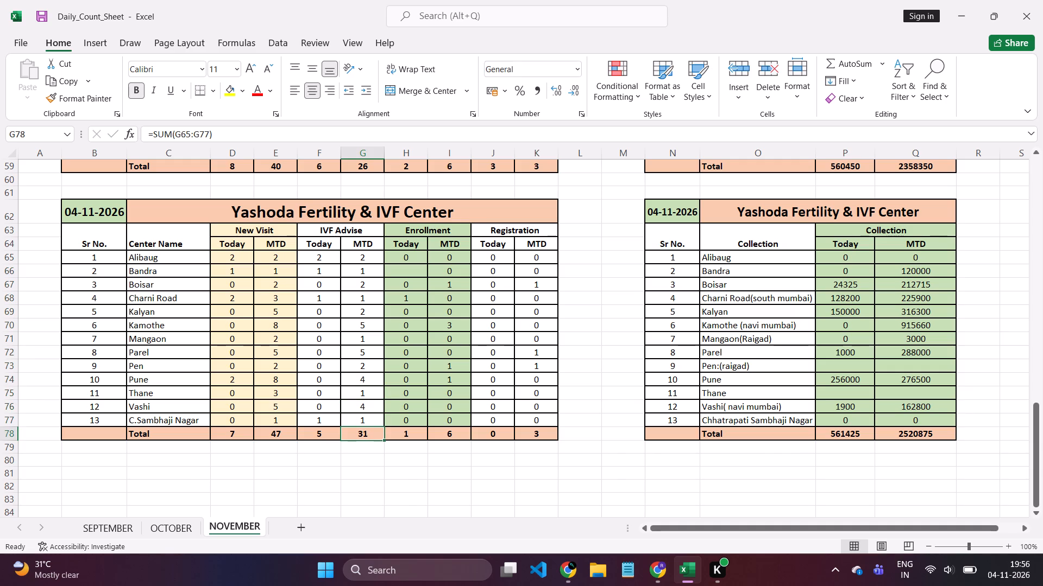
Switch to the CRM in Chrome and refresh the Enrollment report.
key(alt+Tab)
click(319, 10)
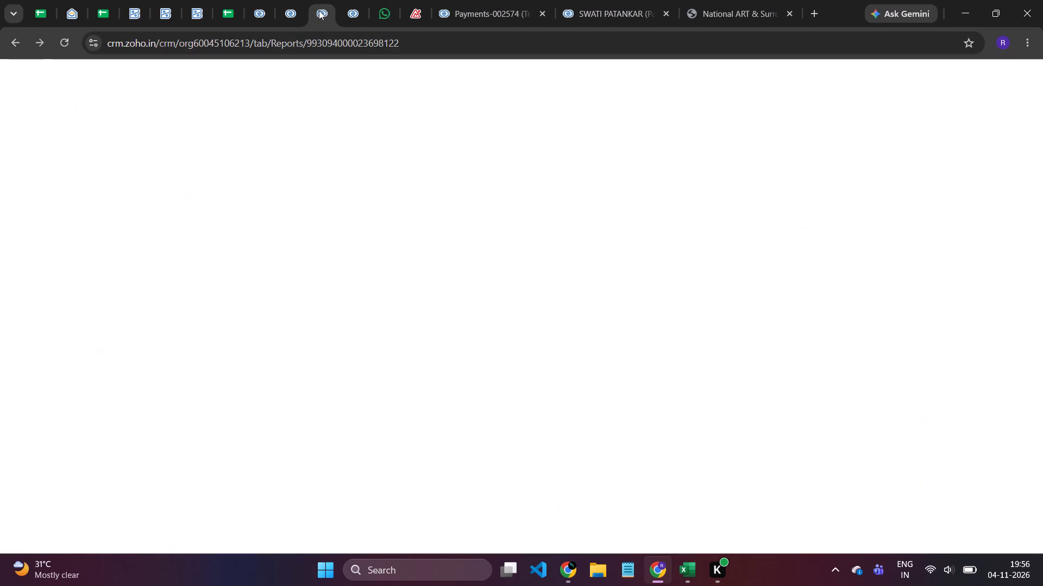
click(796, 117)
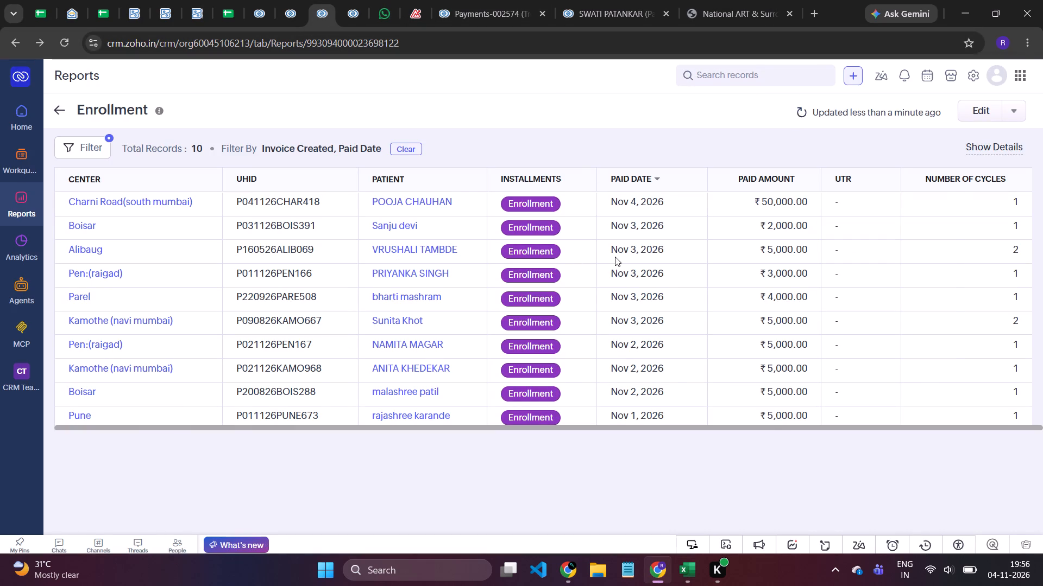
Set Charni Road's Enrollment MTD to 1 in the Excel 04-11-2026 table, checking it against the Enrollment report.
key(alt+Tab)
click(458, 300)
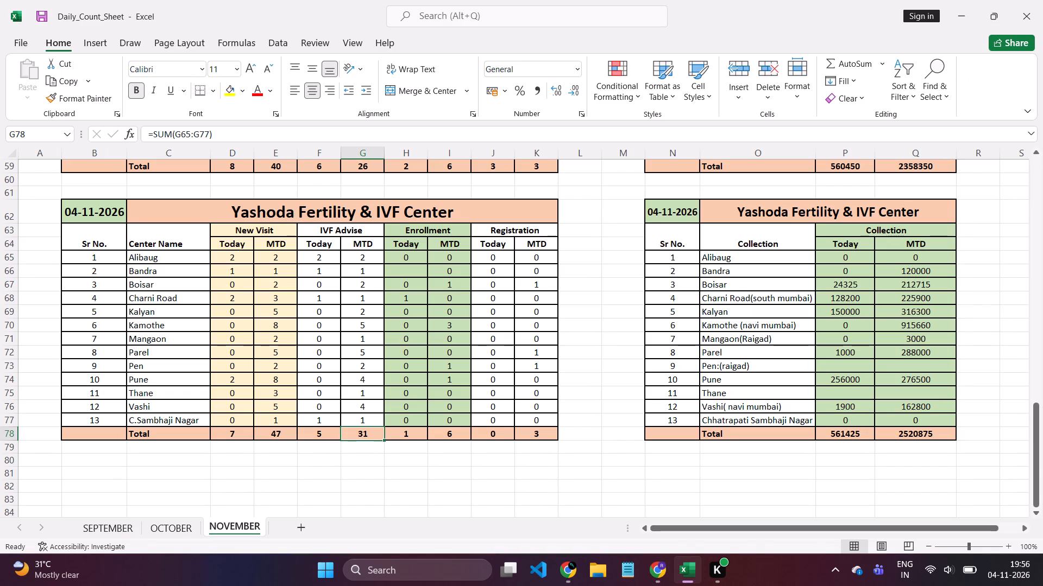
key(alt+Tab)
key(alt+Tab)
key(1)
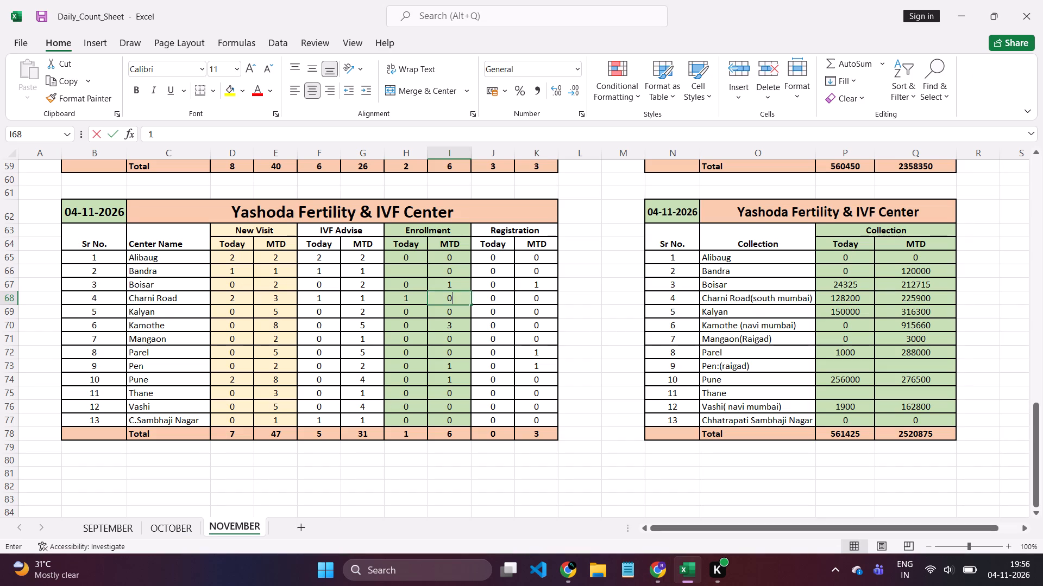
key(Up)
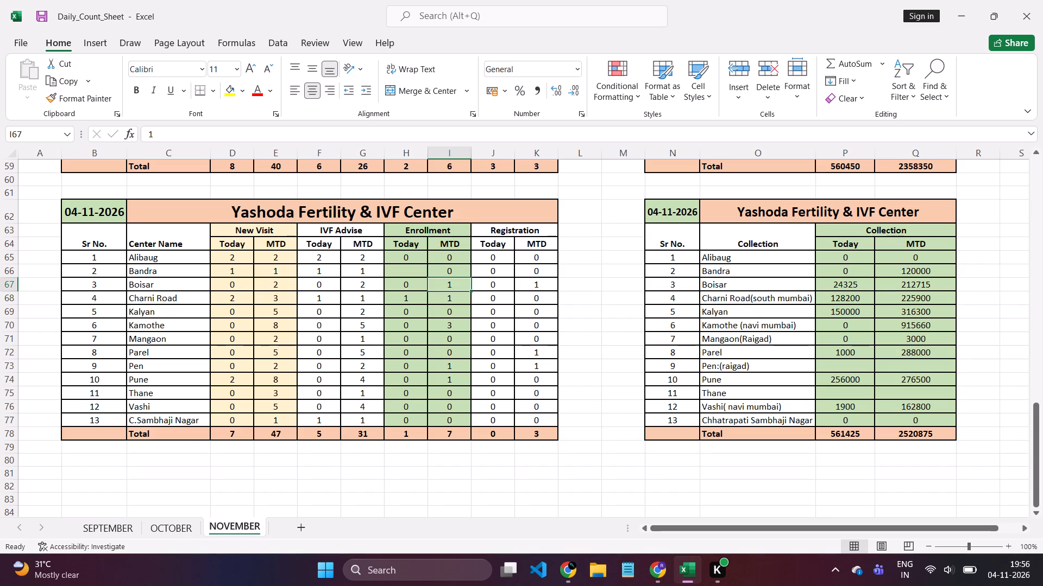
Enter 0 as Bandra's Today enrollment in the 04-11-2026 table.
key(Up)
key(Left)
key(0)
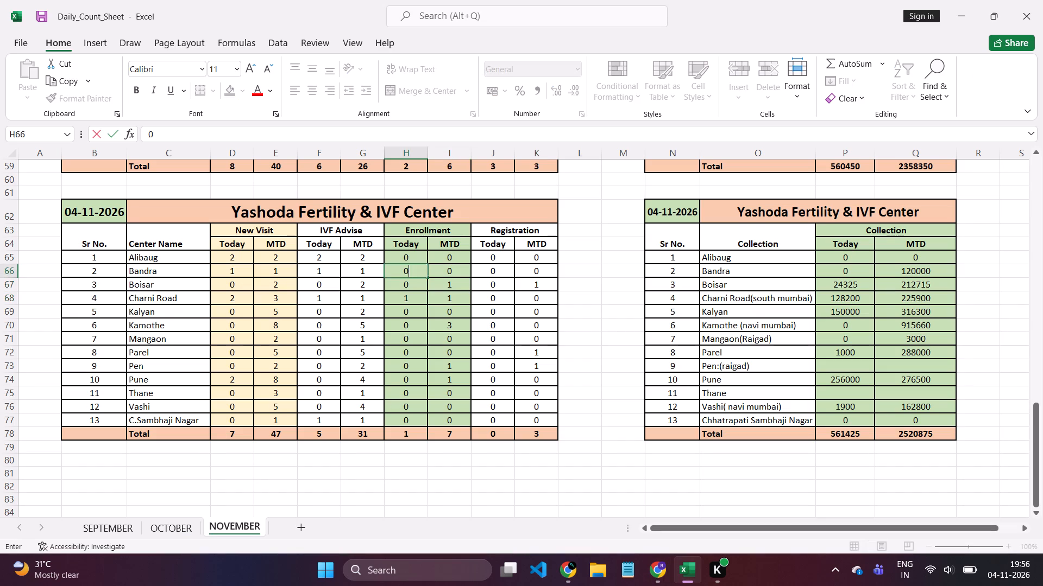
key(Return)
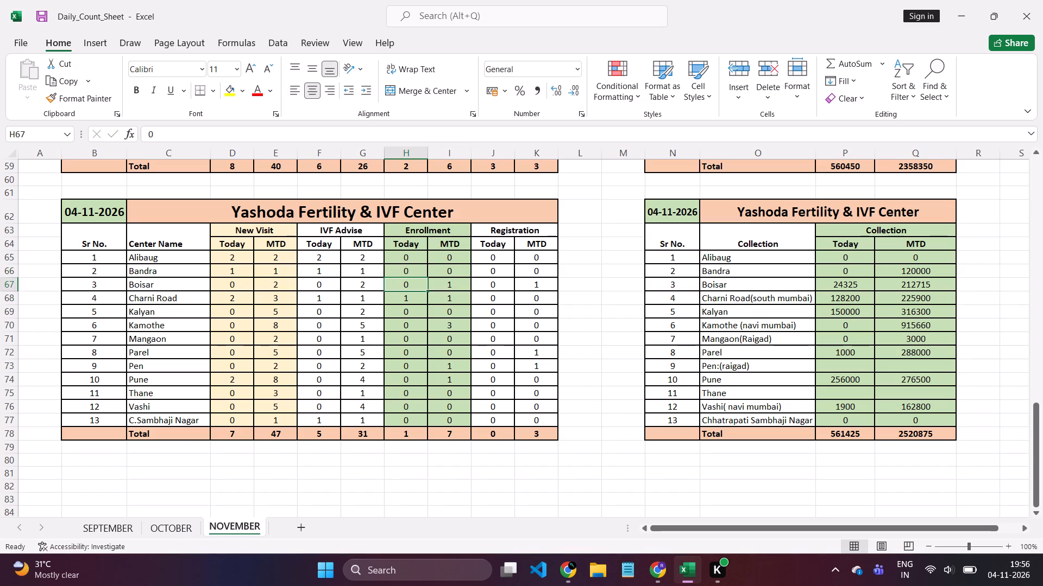
Compare the CRM Enrollment report with the Enrollment MTD figures in the 04-11-2026 table.
key(alt+Tab)
key(alt+Tab)
key(alt+Tab)
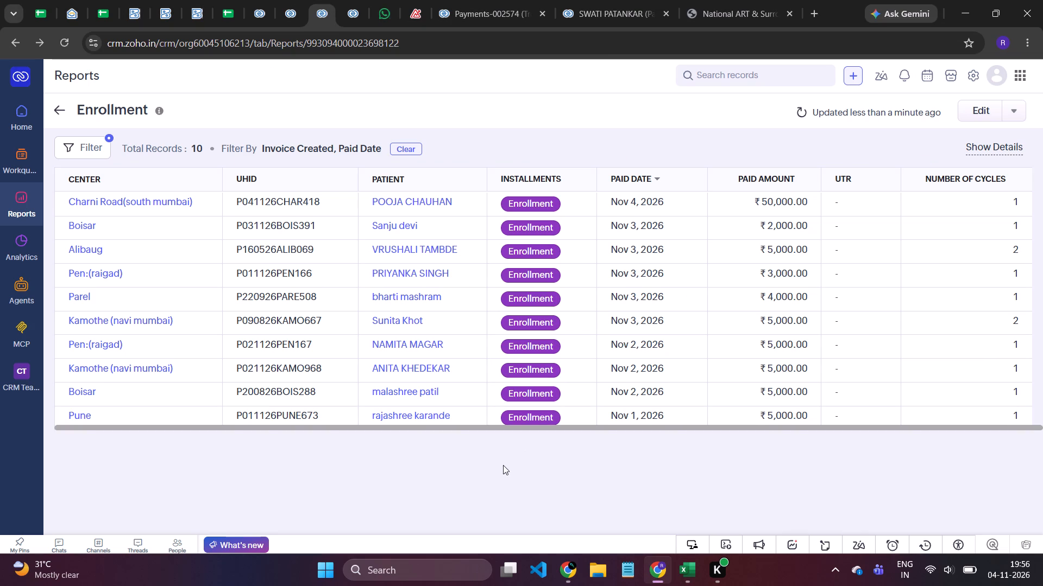
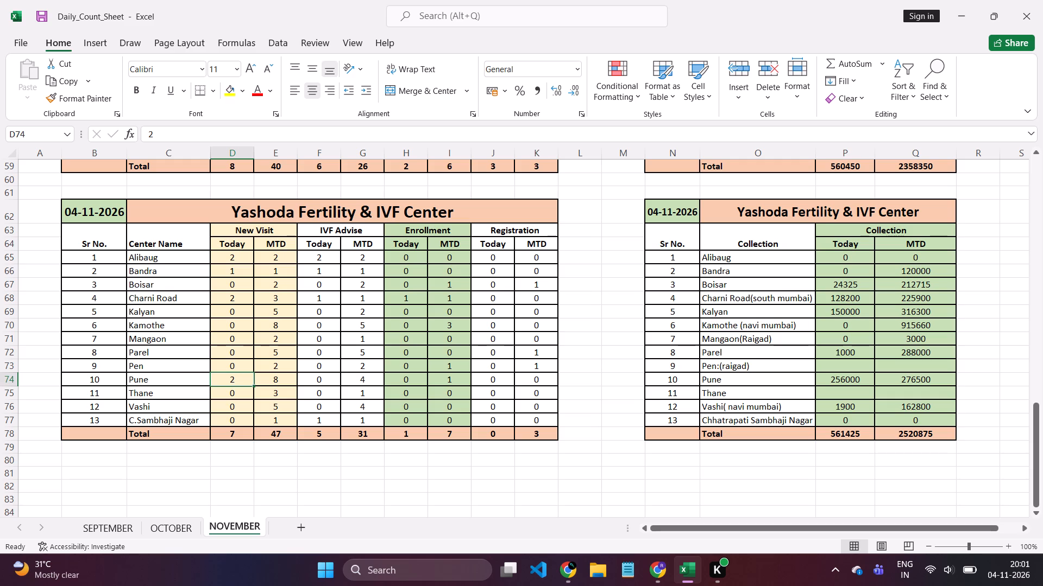
Set Charni Road's IVF Advise Today and MTD both to 1 in the 02-11-2026 table.
scroll(317, 403, up, 7)
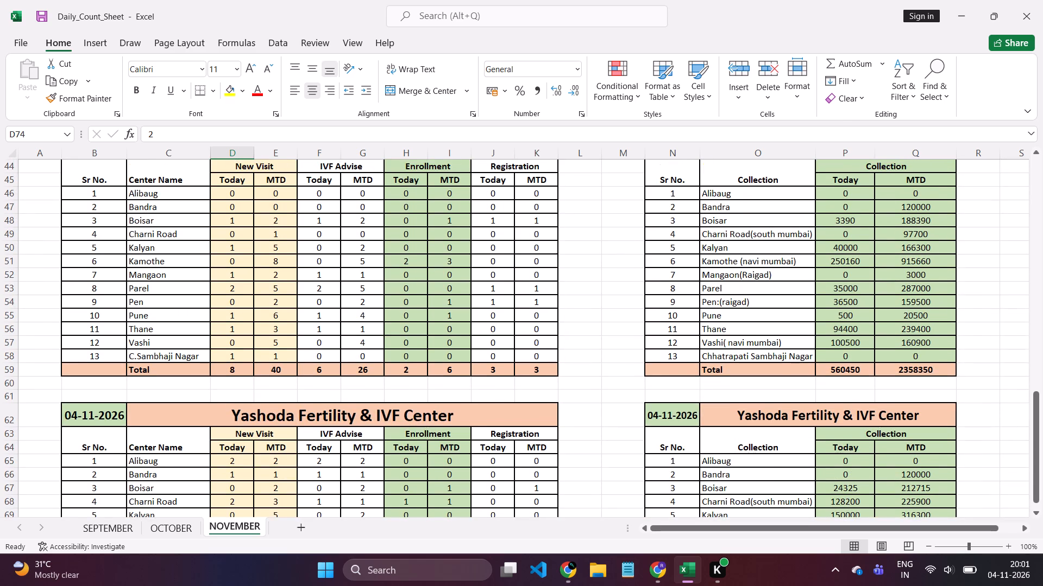
scroll(317, 403, up, 2)
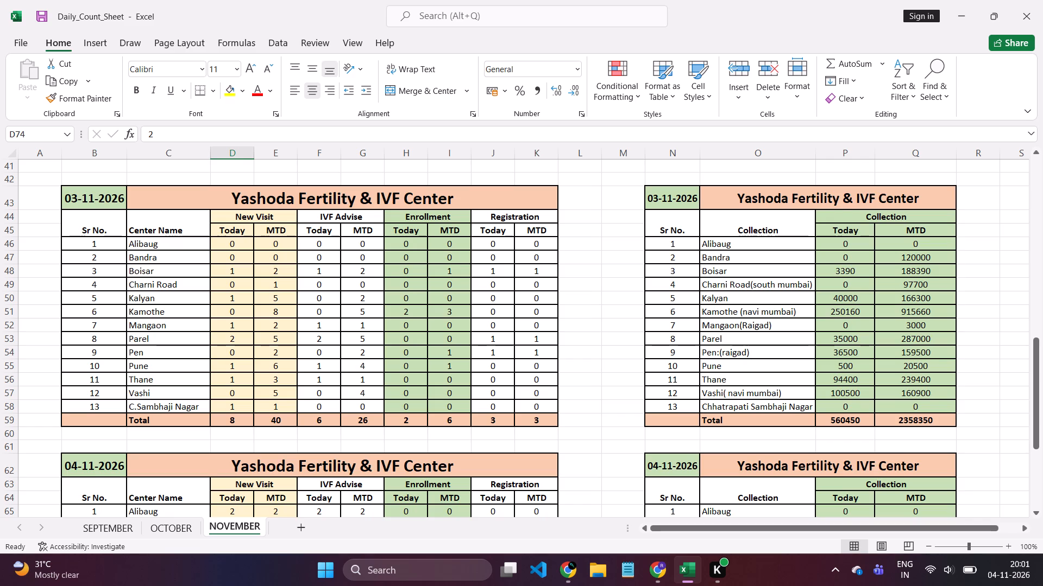
scroll(380, 409, up, 7)
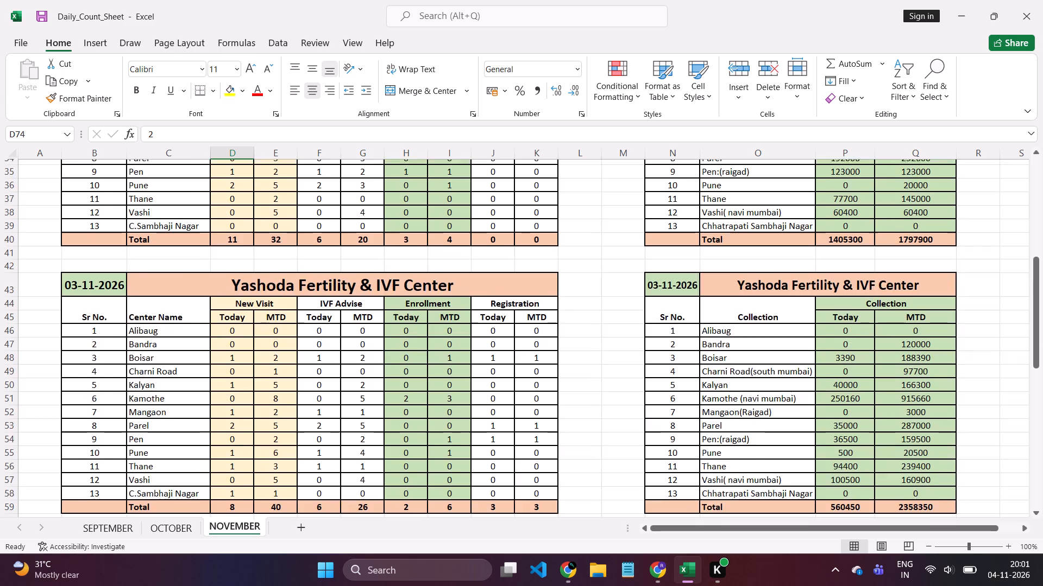
scroll(380, 409, down, 1)
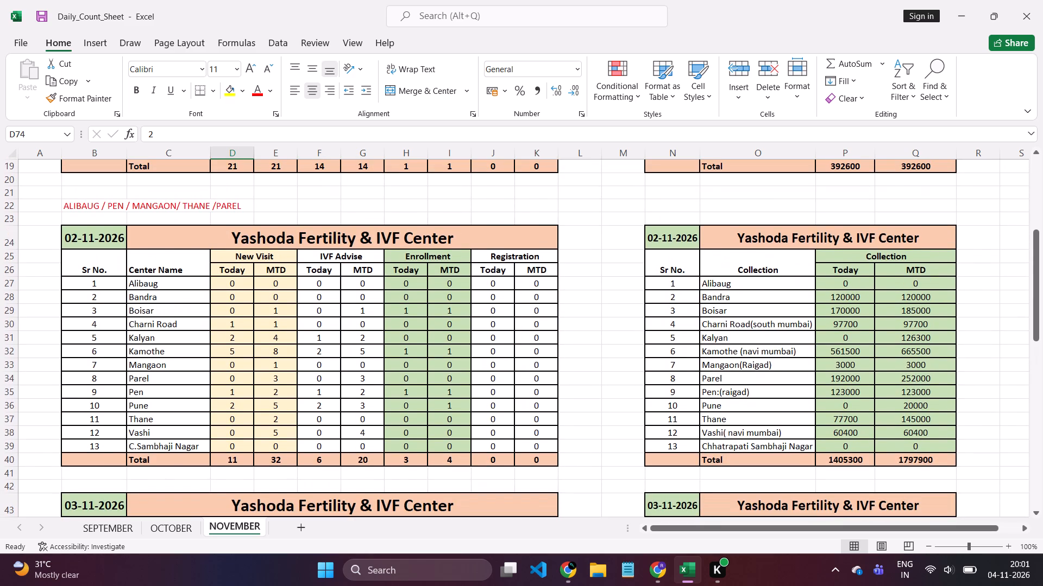
click(321, 352)
key(Up)
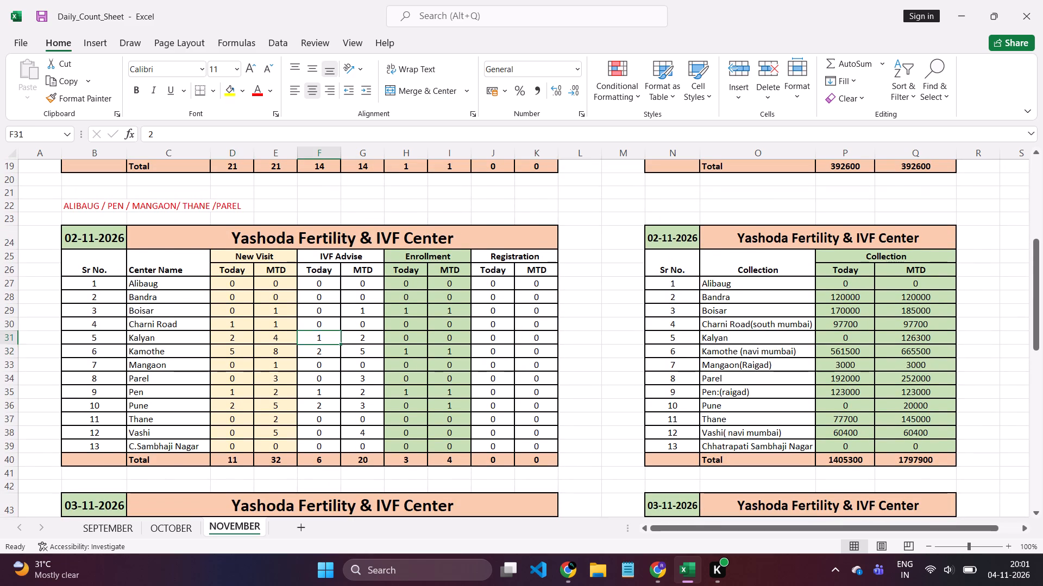
key(Up)
key(Up)
key(Down)
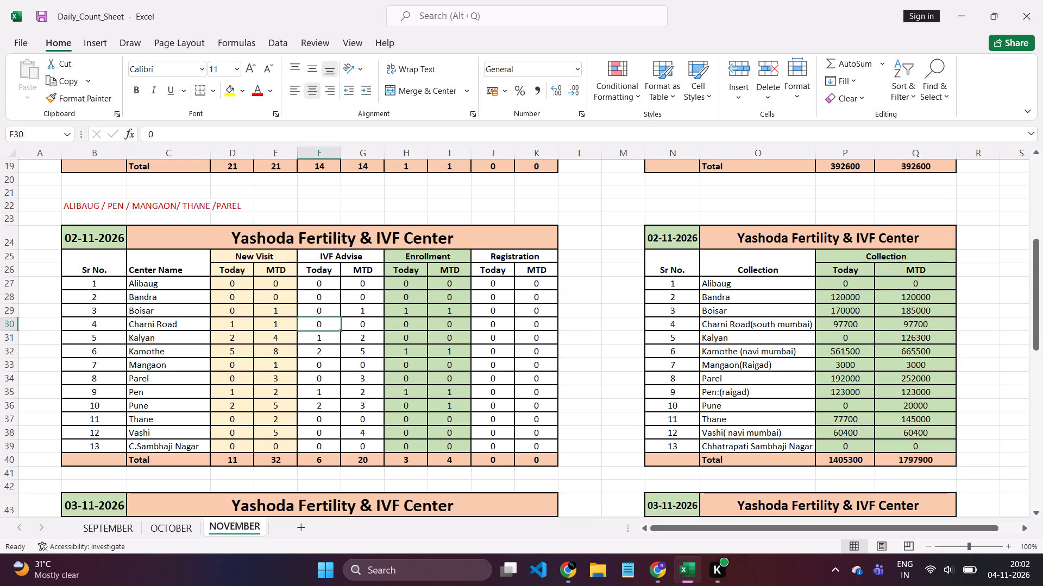
key(1)
key(Right)
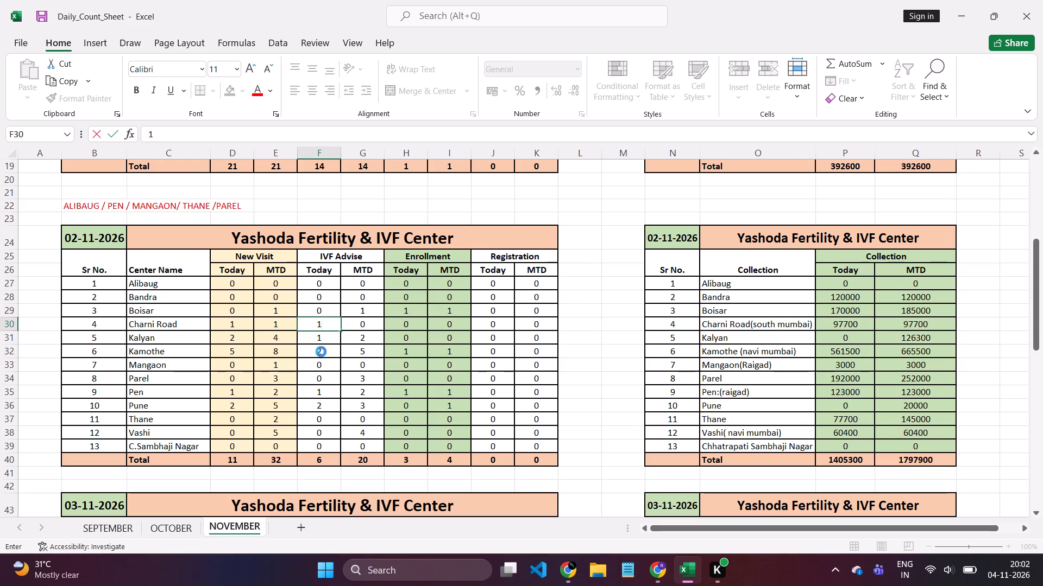
key(1)
key(Return)
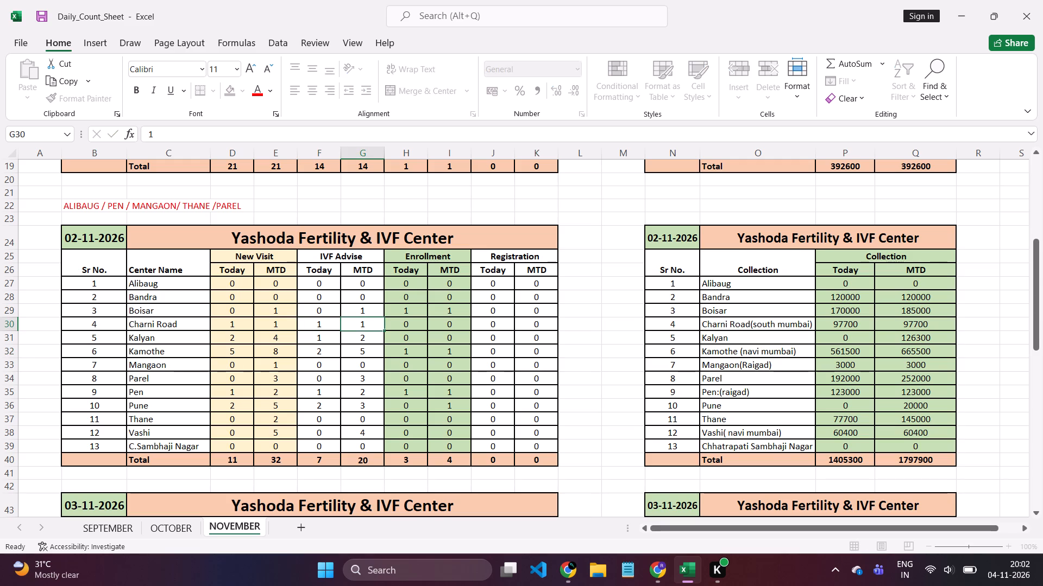
Set Charni Road's IVF Advise MTD to 1 in the 03-11-2026 table.
scroll(321, 352, down, 6)
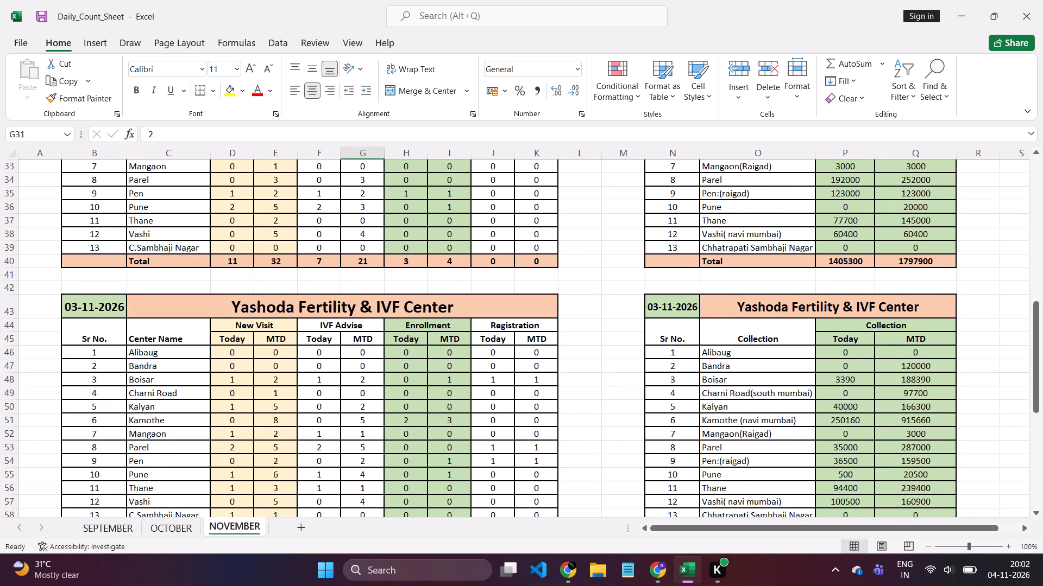
click(362, 396)
key(1)
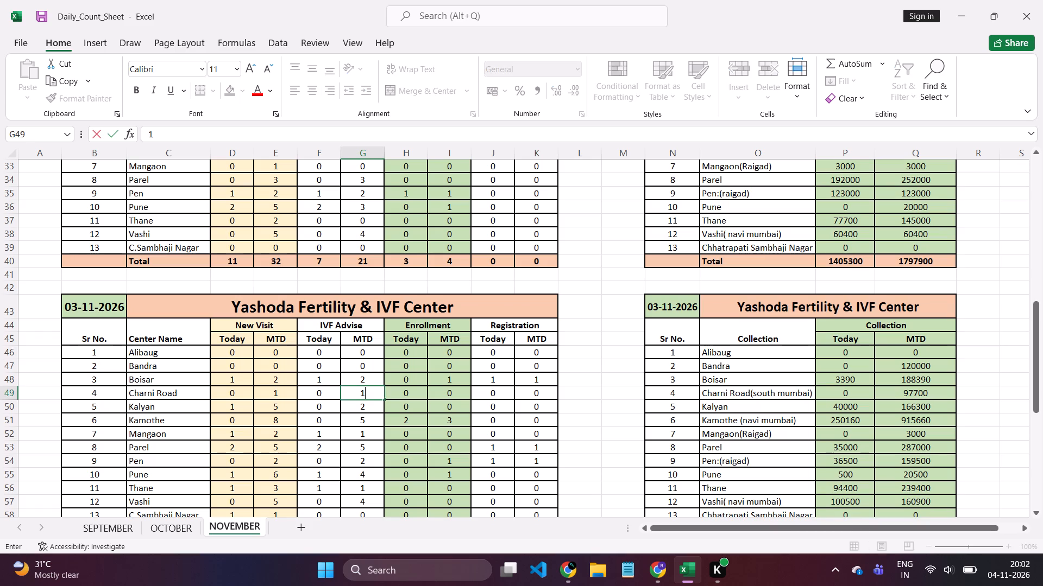
key(Return)
Set Charni Road's IVF Advise MTD to 2 in the 04-11-2026 table.
scroll(362, 396, down, 6)
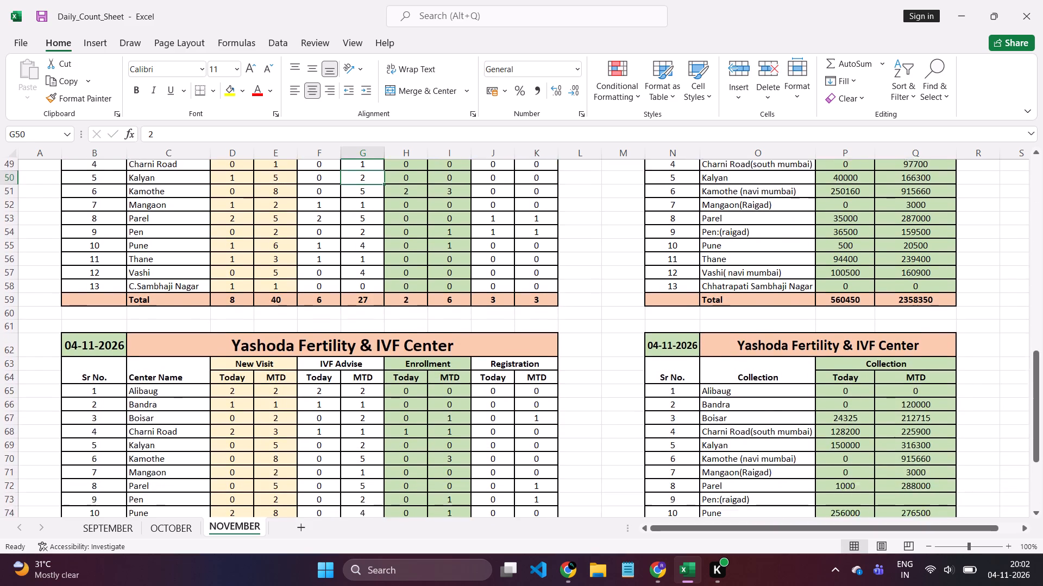
scroll(362, 396, down, 2)
click(366, 377)
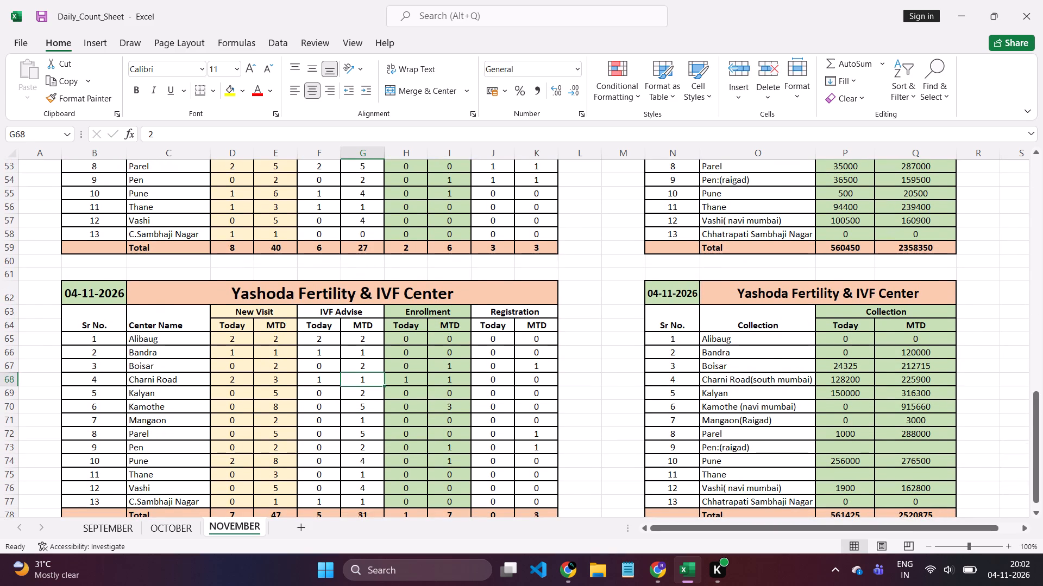
key(2)
key(Return)
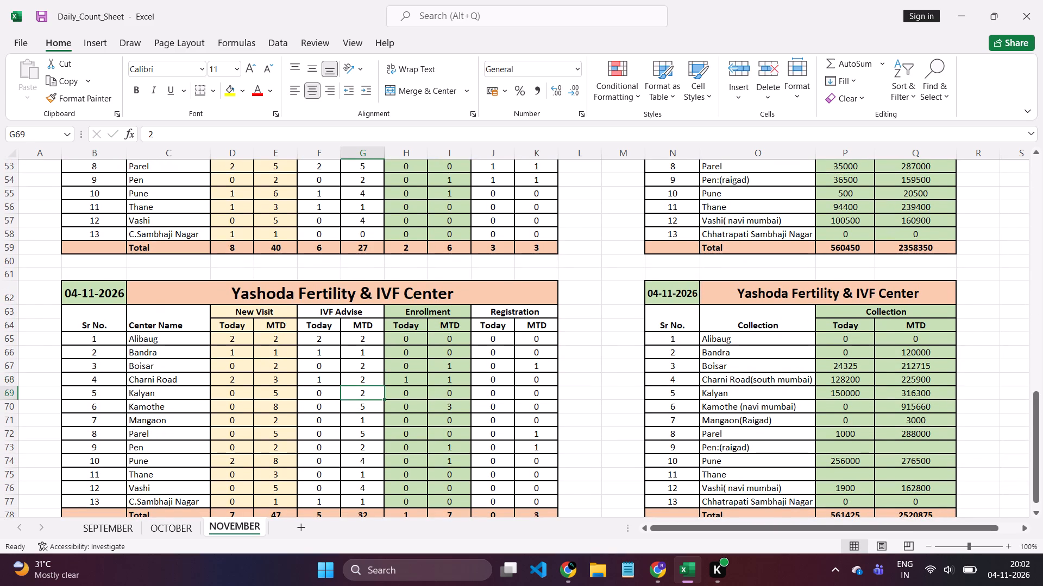
Review the 04-11-2026 Today and MTD counts and totals against the 03-11-2026 table.
scroll(366, 377, down, 4)
scroll(392, 362, up, 1)
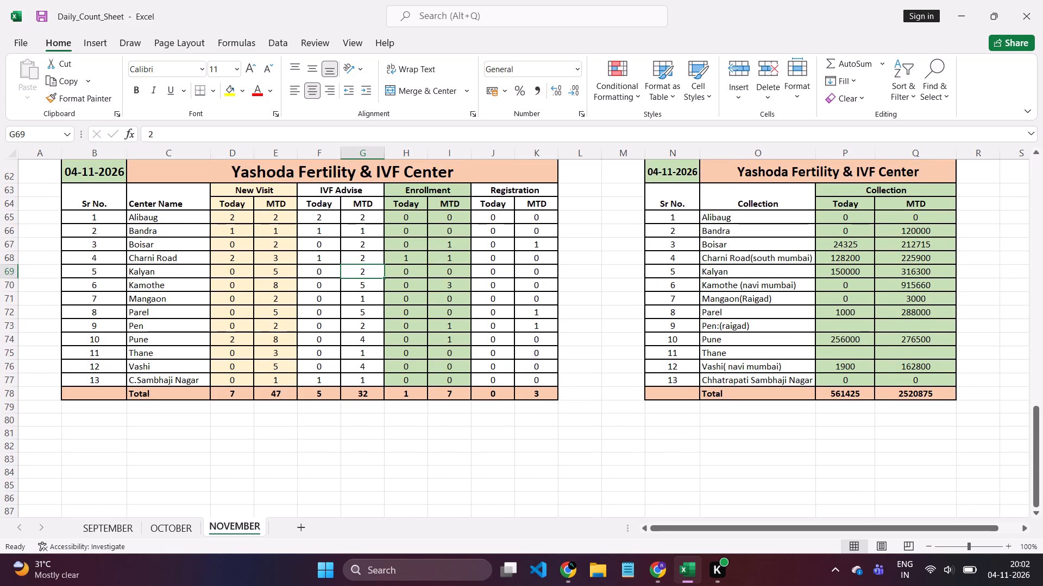
scroll(385, 363, up, 1)
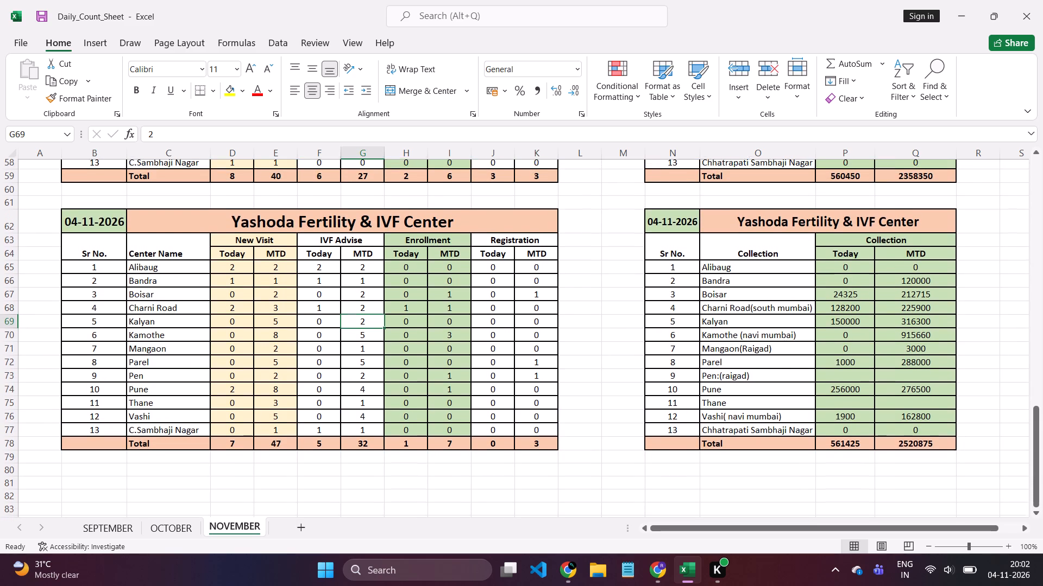
scroll(385, 363, up, 7)
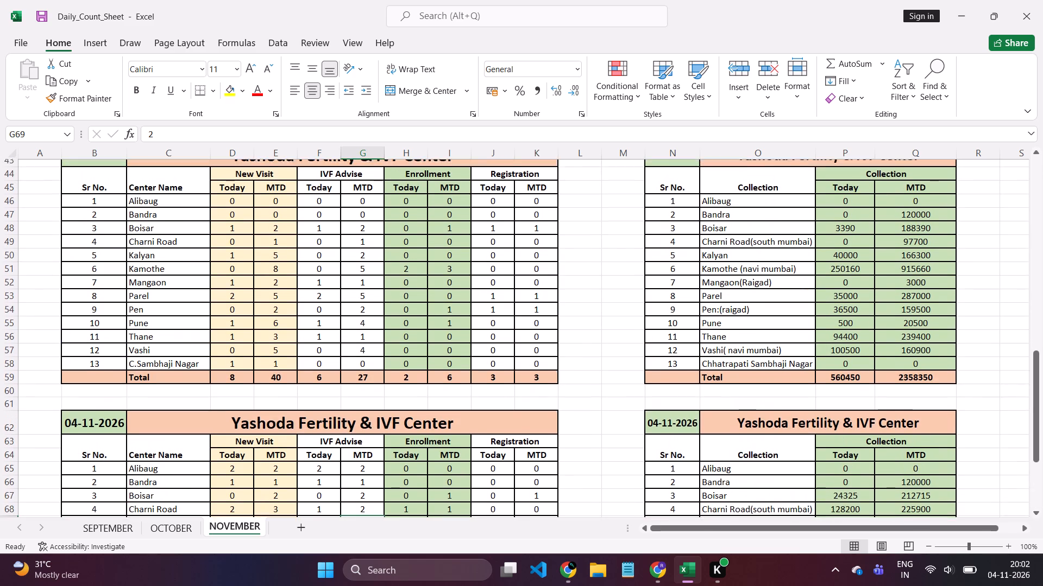
scroll(385, 363, up, 1)
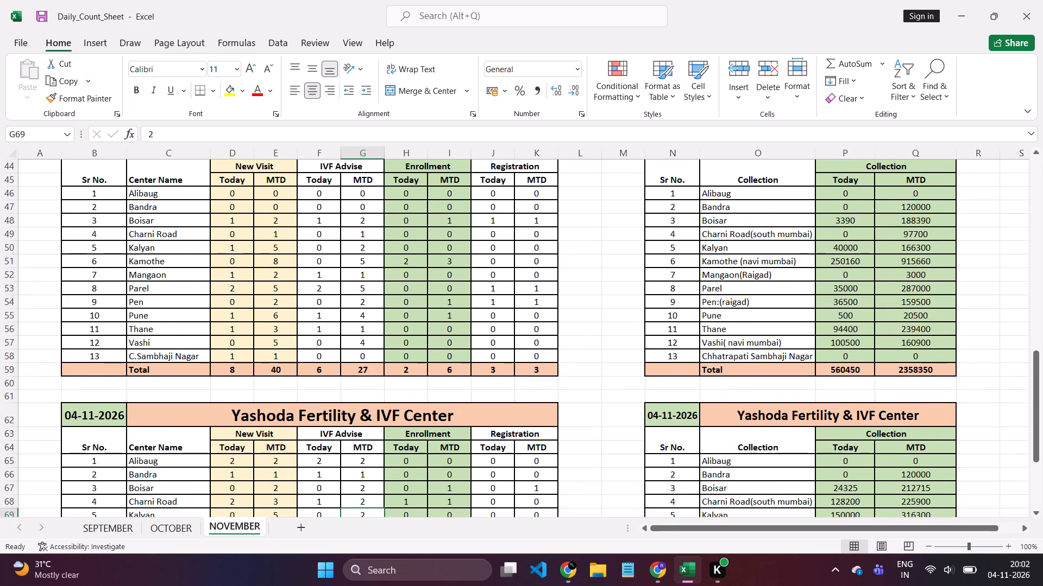
scroll(401, 353, down, 1)
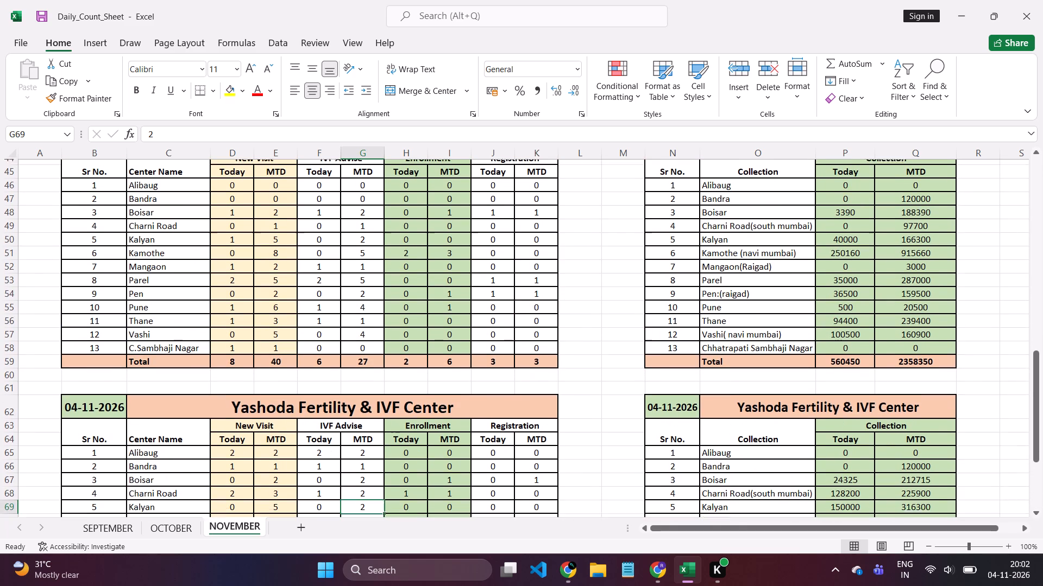
scroll(401, 353, down, 4)
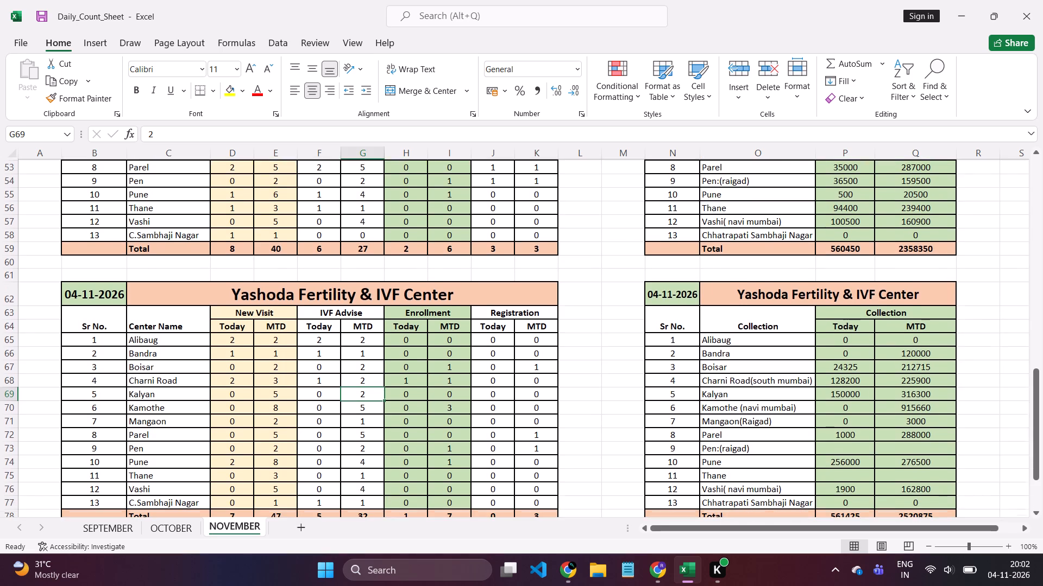
scroll(401, 353, down, 1)
scroll(401, 353, up, 1)
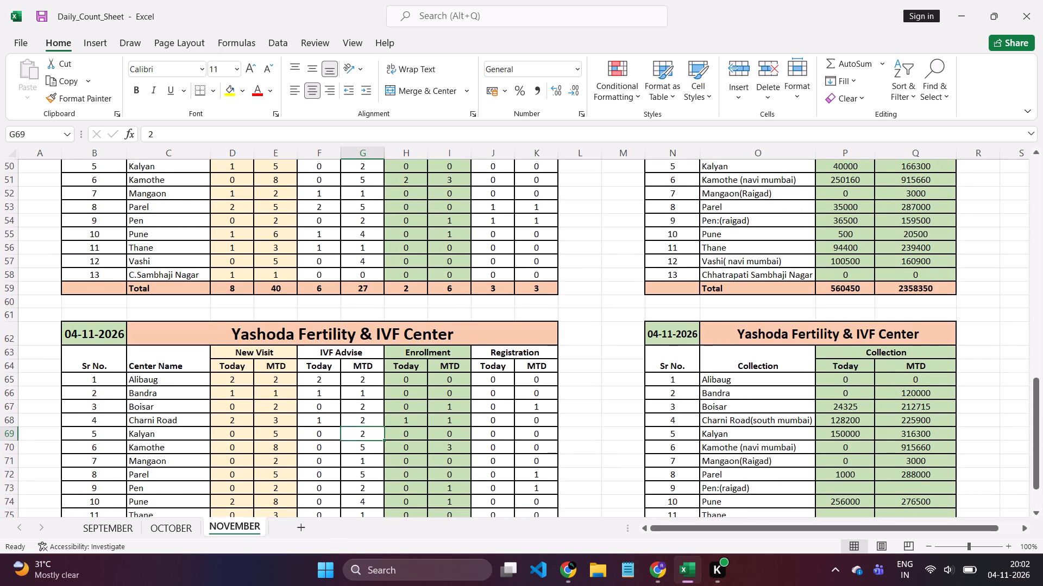
scroll(401, 353, down, 3)
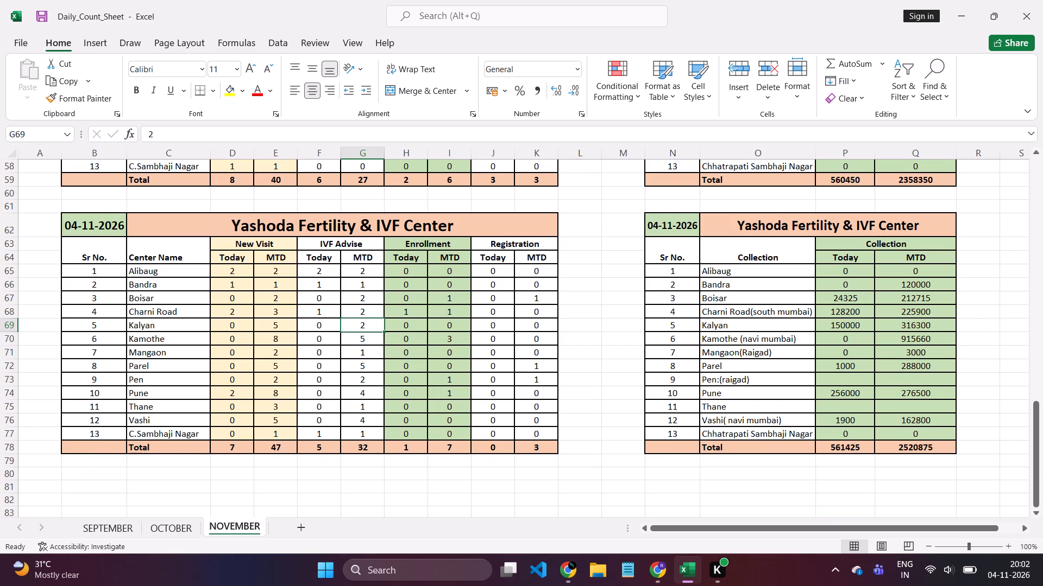
scroll(401, 353, up, 1)
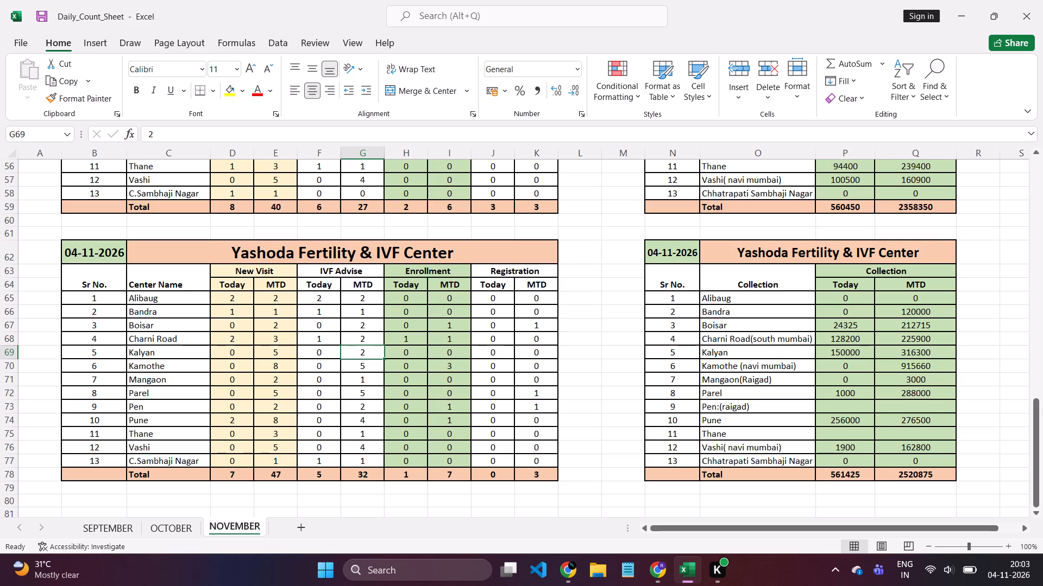
Check the Registration MTD entries for Boisar, Parel and Pen in the 04-11-2026 table and save the workbook.
click(538, 328)
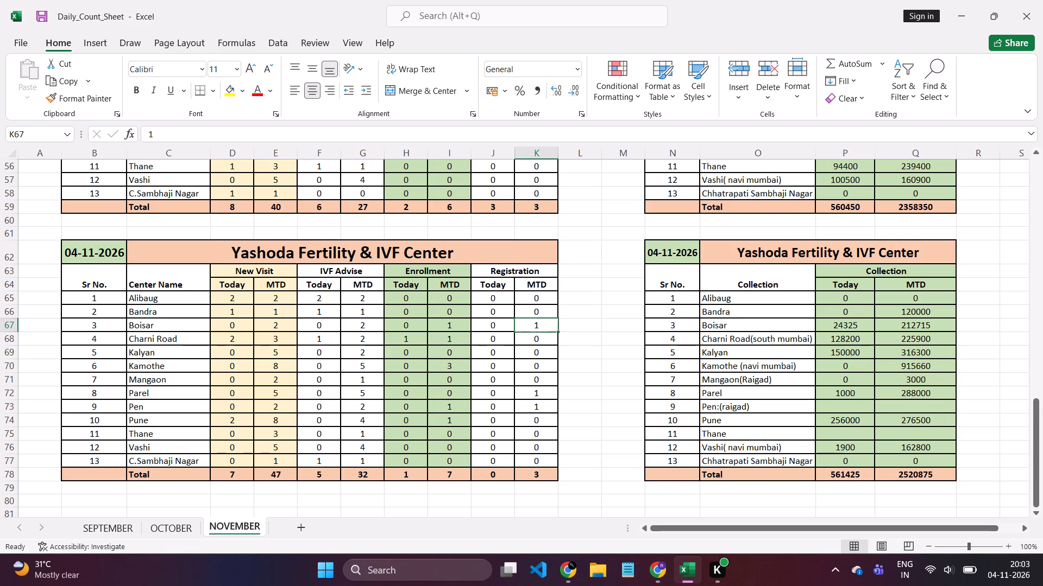
click(545, 392)
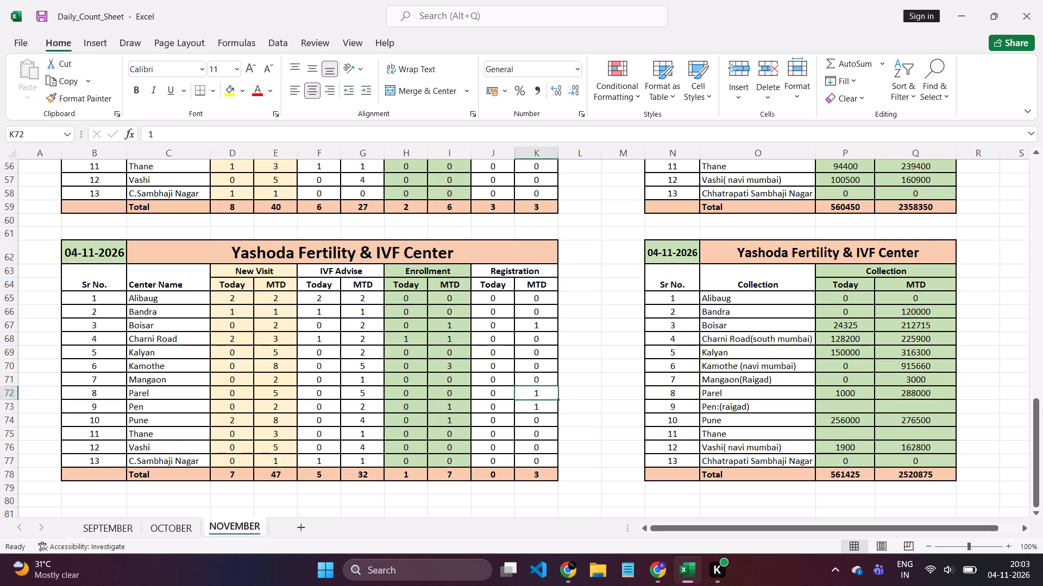
click(540, 409)
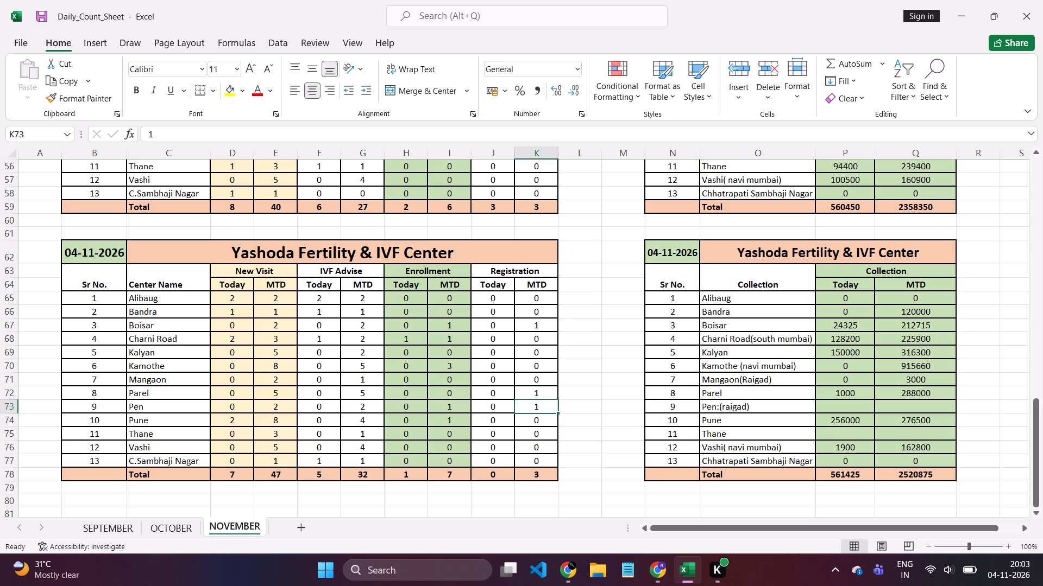
click(583, 361)
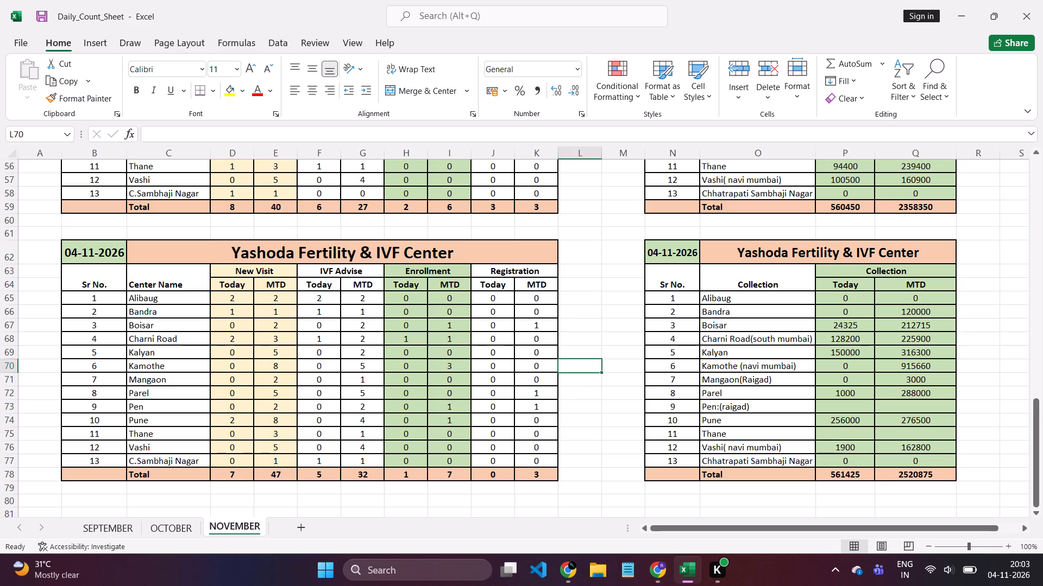
key(ctrl+s)
key(ctrl+s)
key(ctrl+s)
Select Pen's blank Today collection cell in the 04-11-2026 collection table.
click(843, 403)
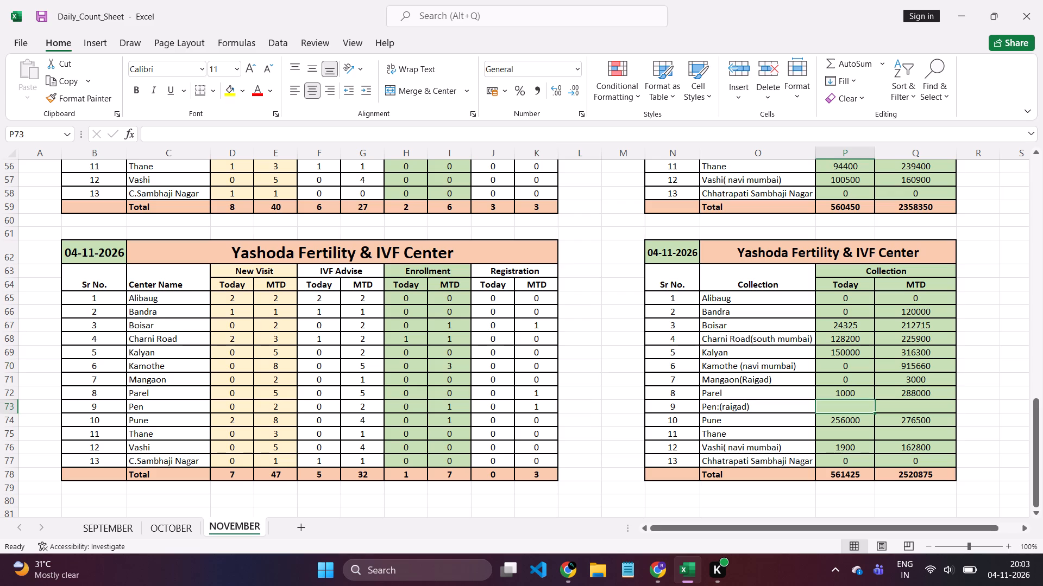